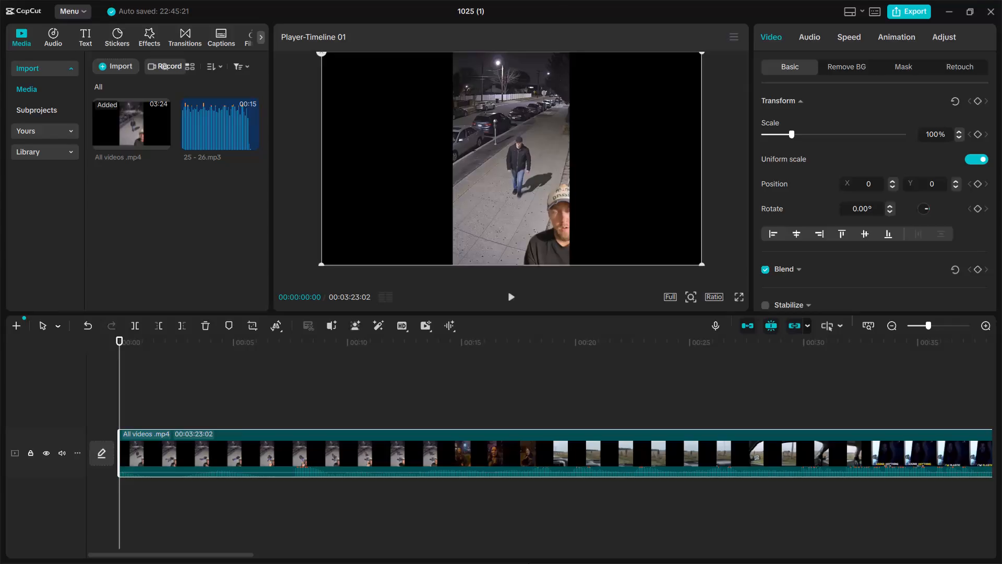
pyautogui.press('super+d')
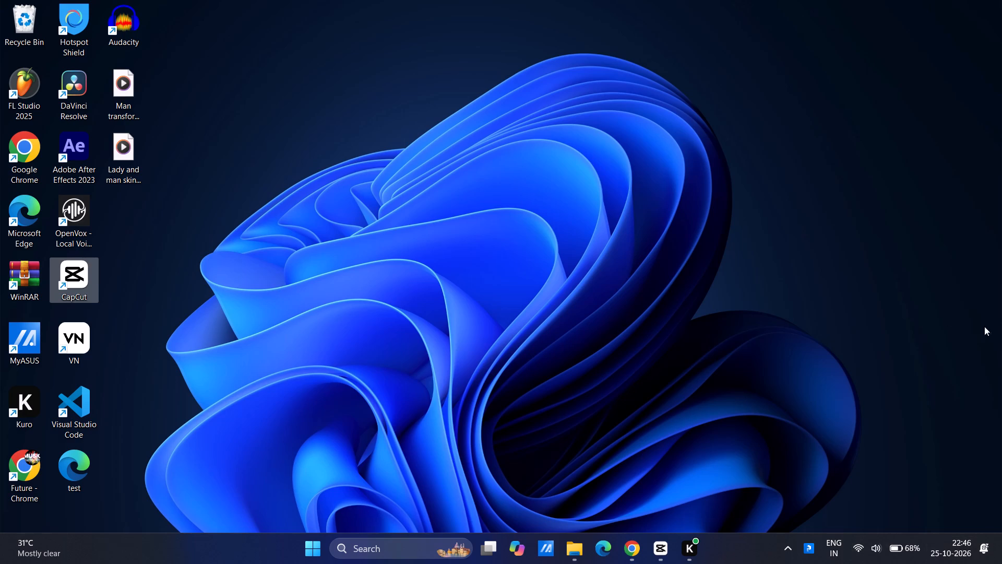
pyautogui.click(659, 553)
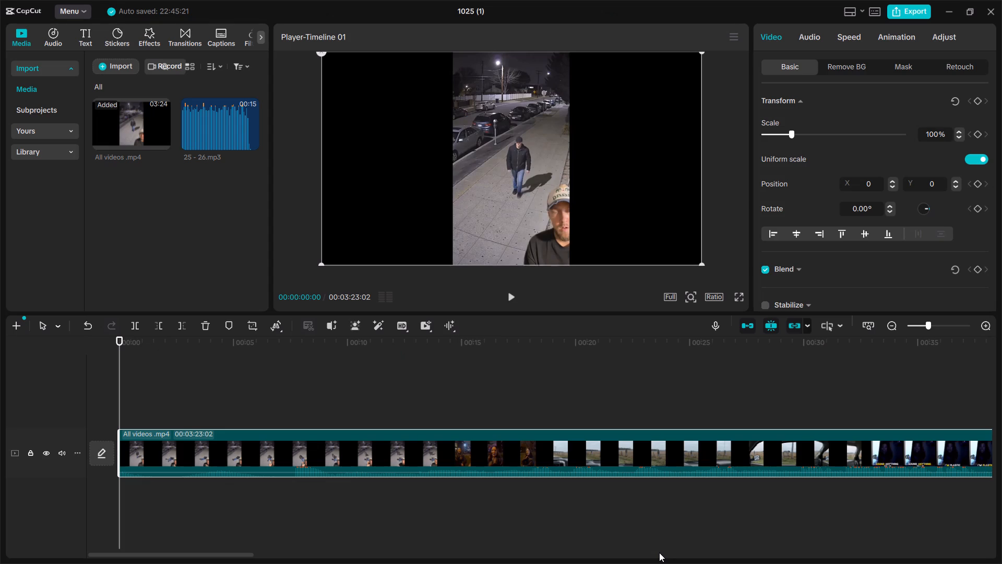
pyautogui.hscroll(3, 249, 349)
# Mute the original audio of the All videos .mp4 track.
pyautogui.click(62, 454)
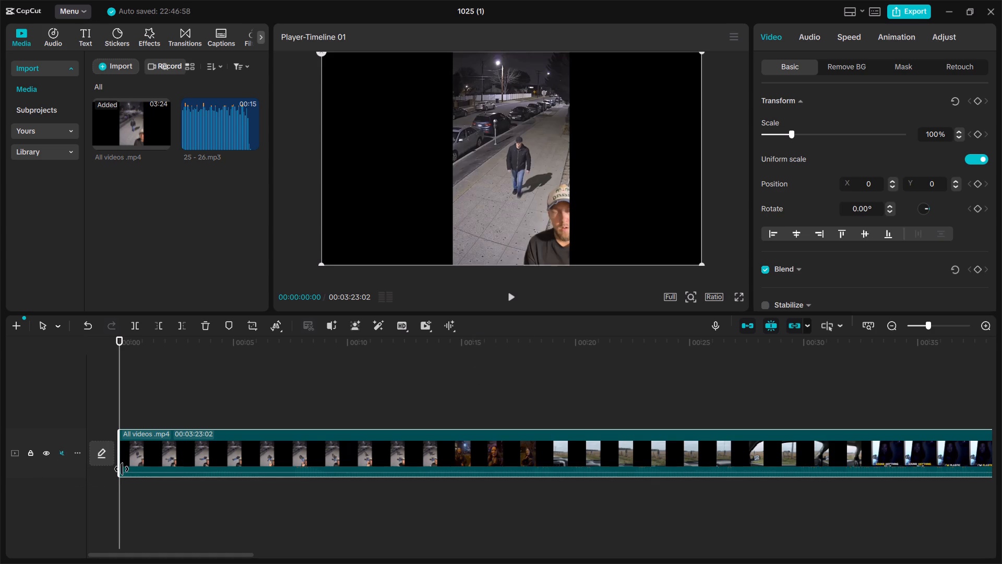
# Play the first eight seconds or so of the All videos .mp4 clip to review the opening footage.
pyautogui.keyDown('ctrl'); pyautogui.scroll(3, 211, 459); pyautogui.keyUp('ctrl')
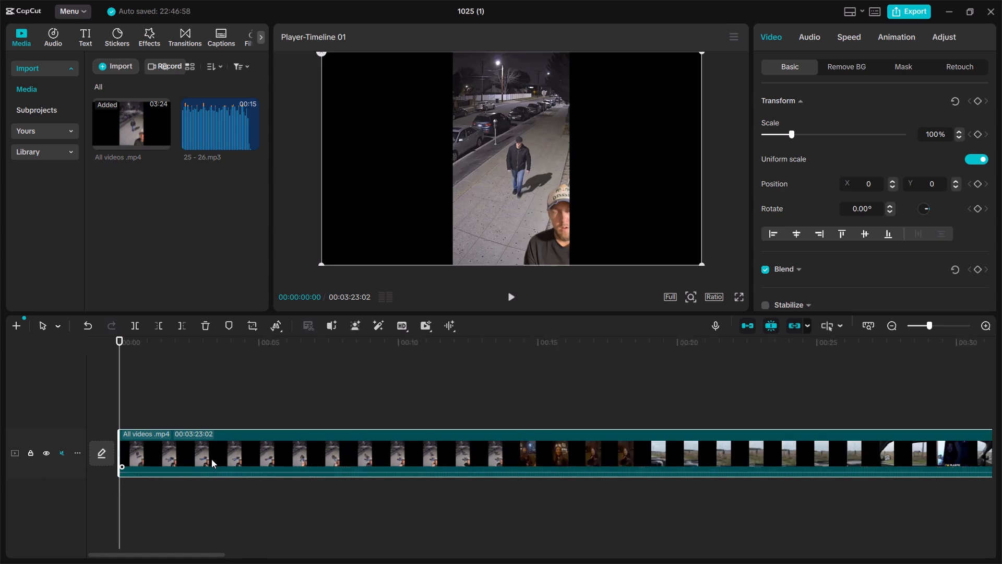
pyautogui.keyDown('ctrl'); pyautogui.scroll(6, 211, 459); pyautogui.keyUp('ctrl')
pyautogui.hscroll(3, 211, 459)
pyautogui.press('space')
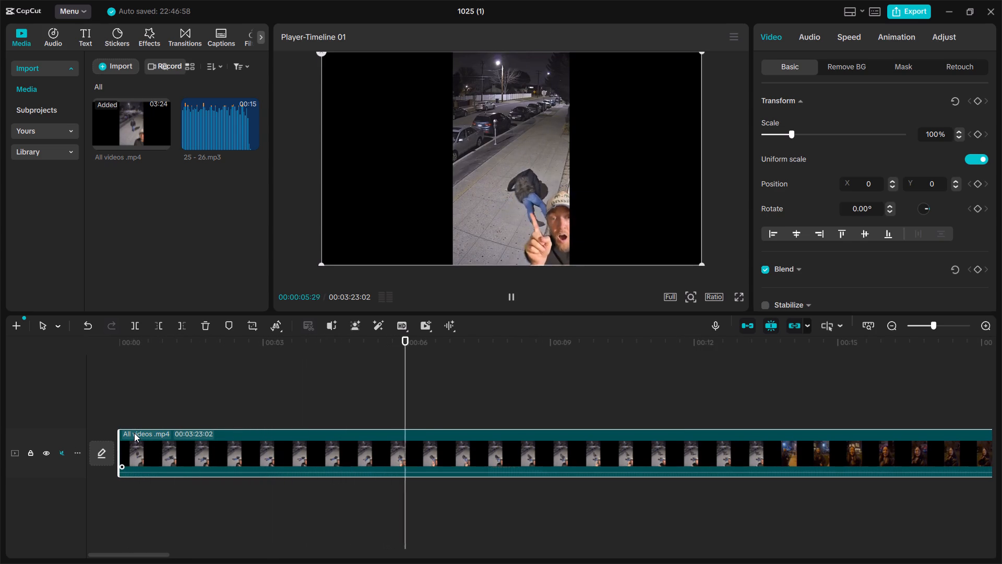
pyautogui.press('space')
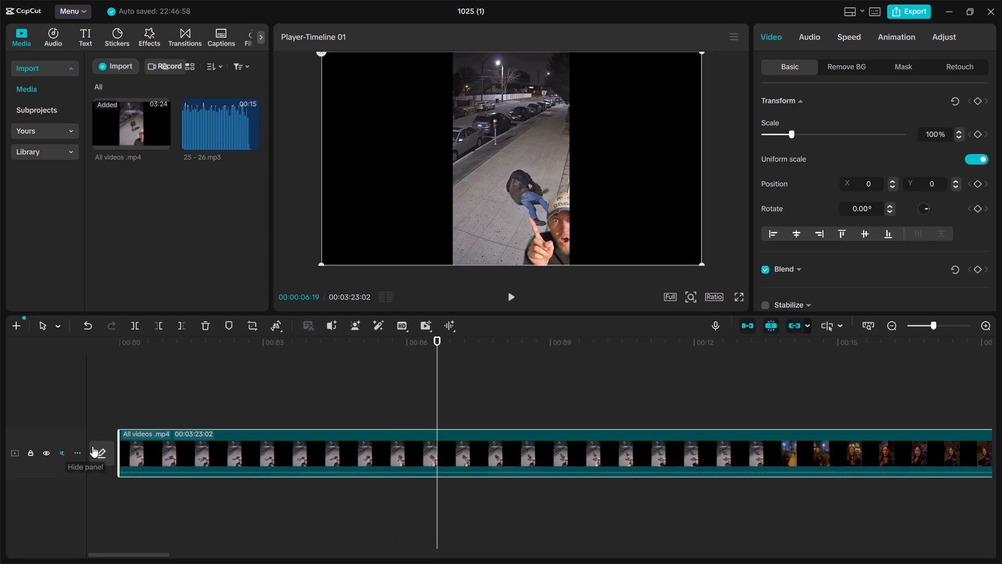
pyautogui.press('space')
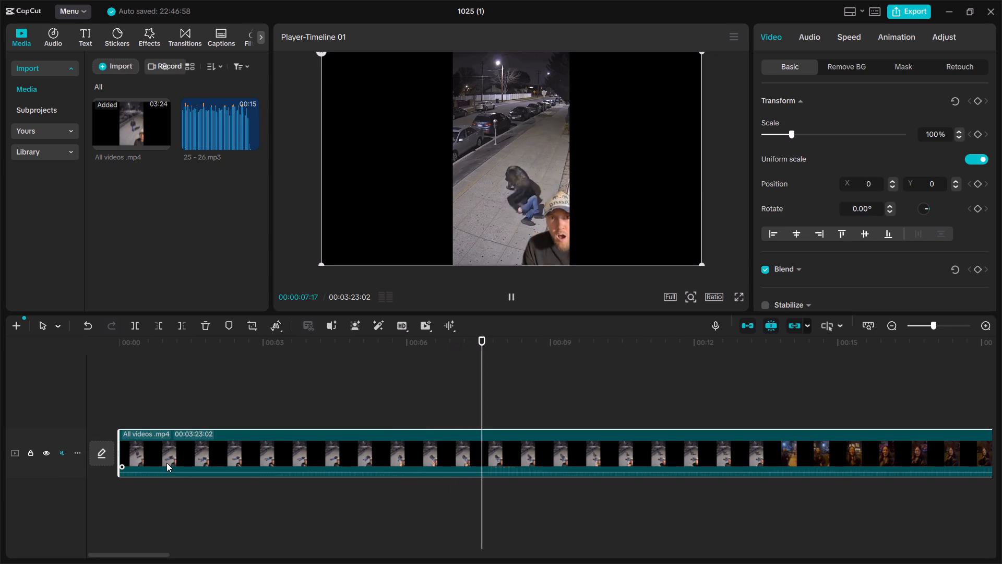
pyautogui.press('space')
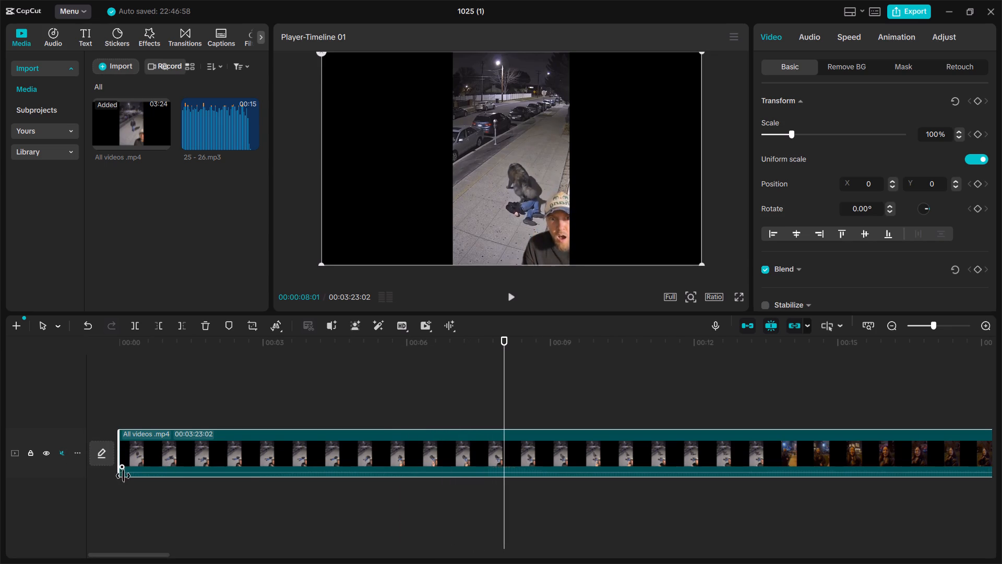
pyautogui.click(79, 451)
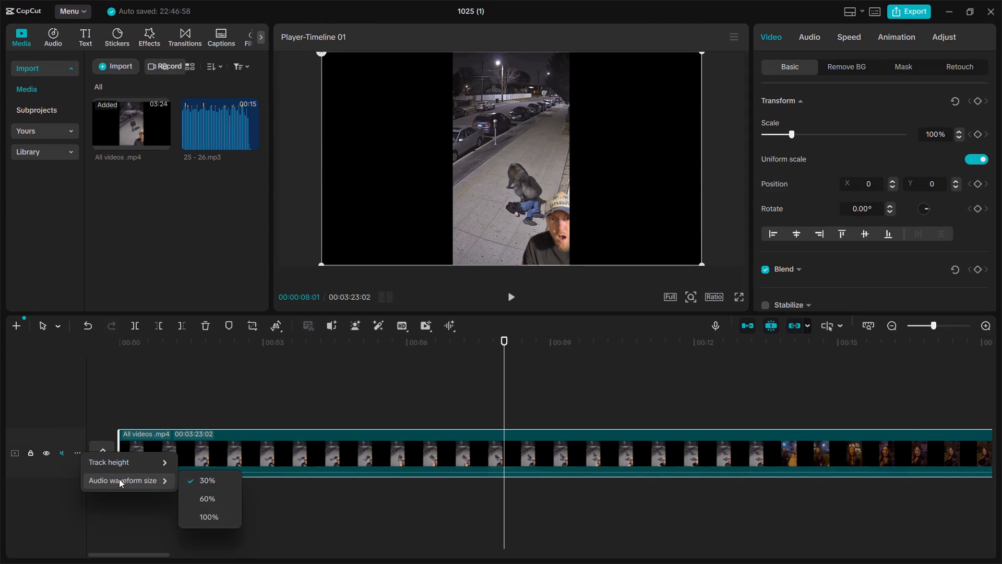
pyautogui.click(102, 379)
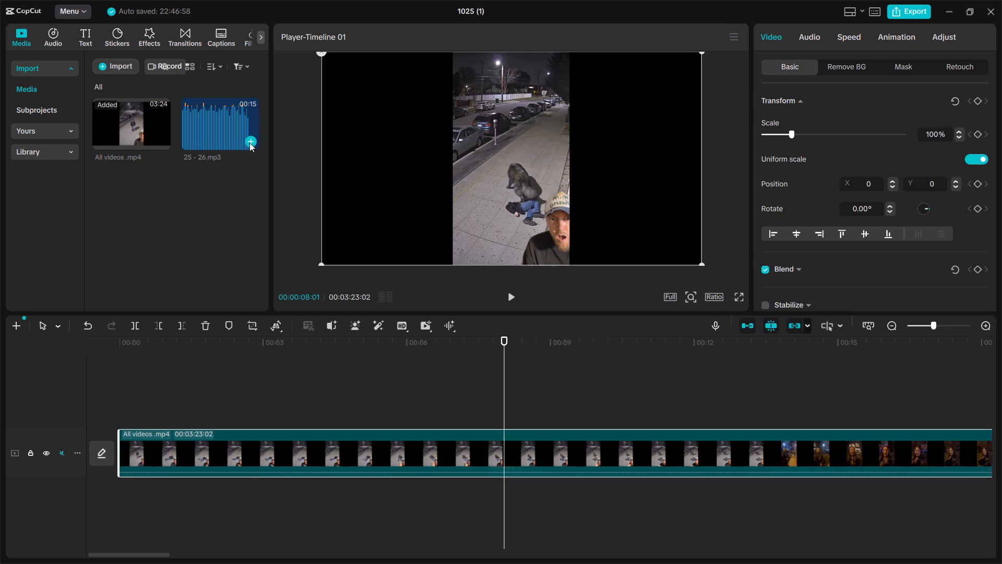
# Add the 25 - 26.mp3 audio to the timeline and align its start with the beginning of the video.
pyautogui.click(249, 142)
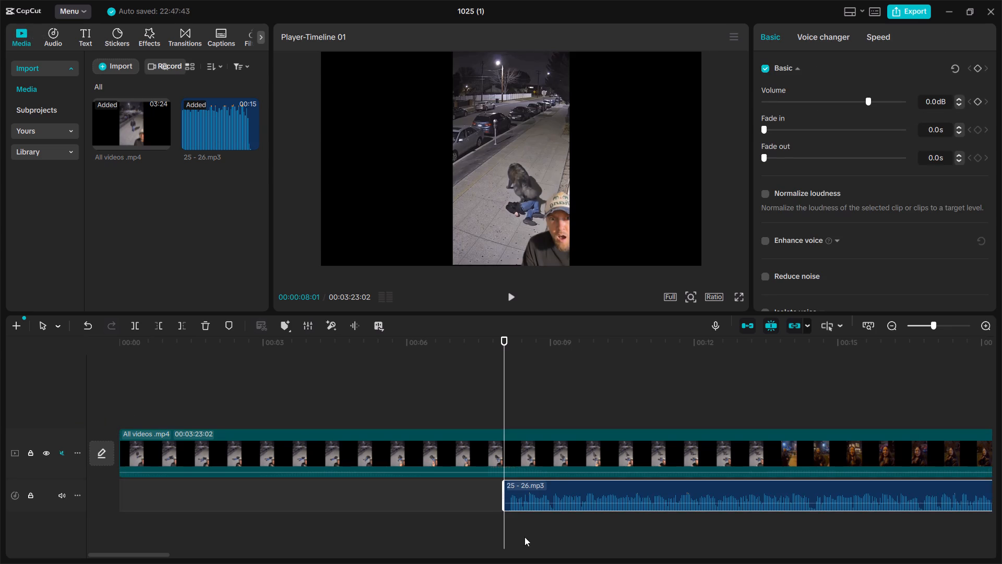
pyautogui.moveTo(559, 490); pyautogui.dragTo(293, 492)
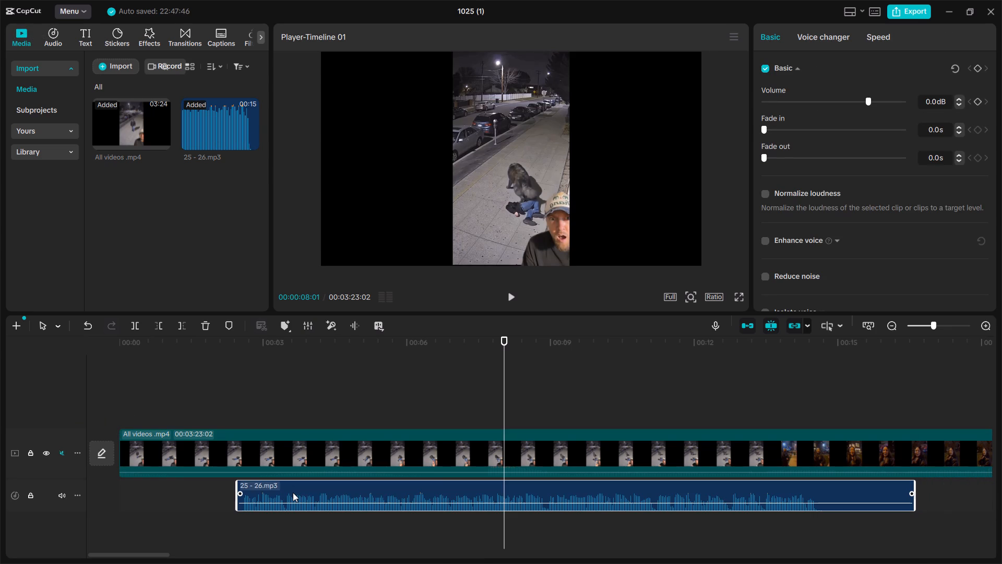
pyautogui.moveTo(310, 495); pyautogui.dragTo(229, 498)
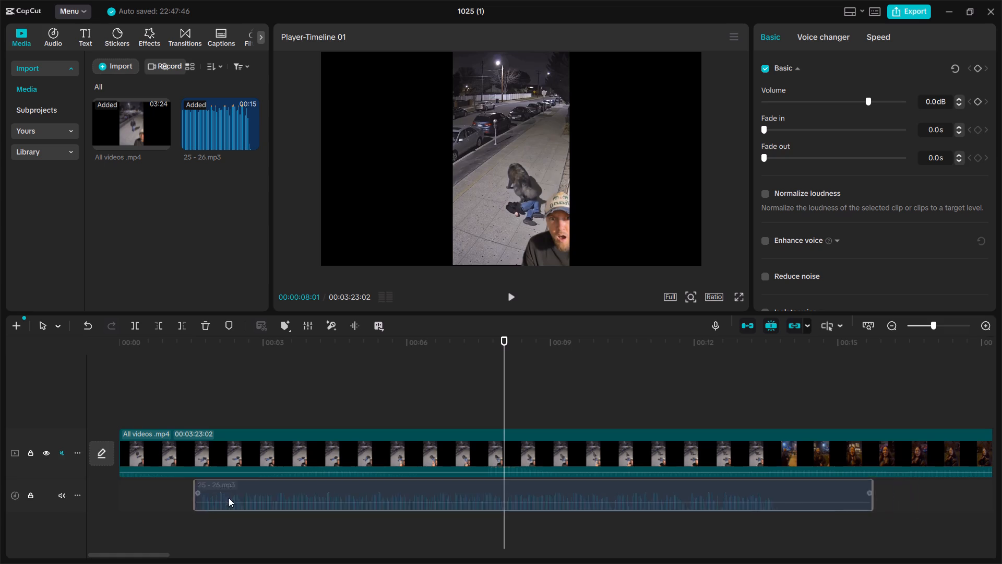
pyautogui.moveTo(229, 498); pyautogui.dragTo(197, 495)
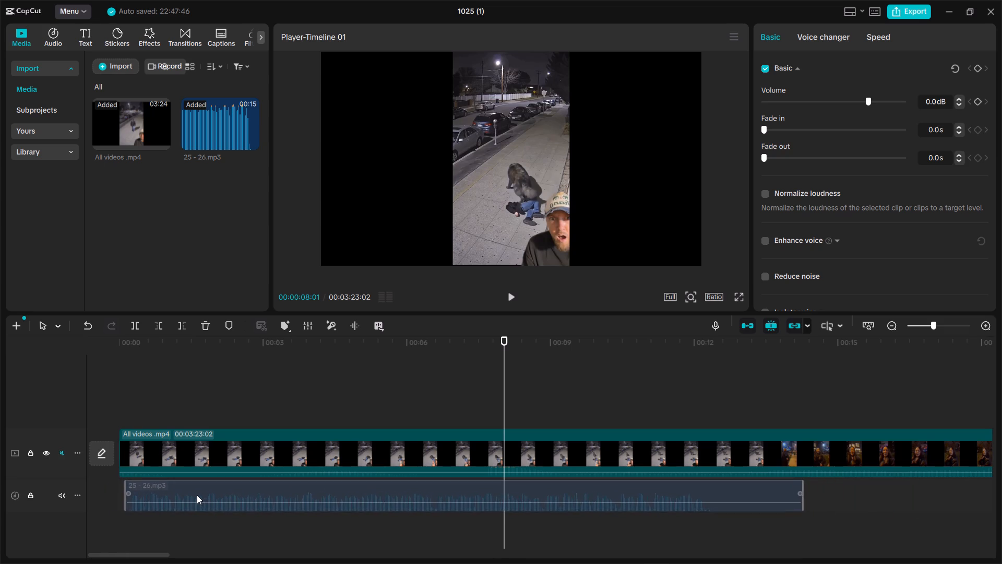
pyautogui.moveTo(197, 495); pyautogui.dragTo(195, 495)
pyautogui.hscroll(1, 269, 494)
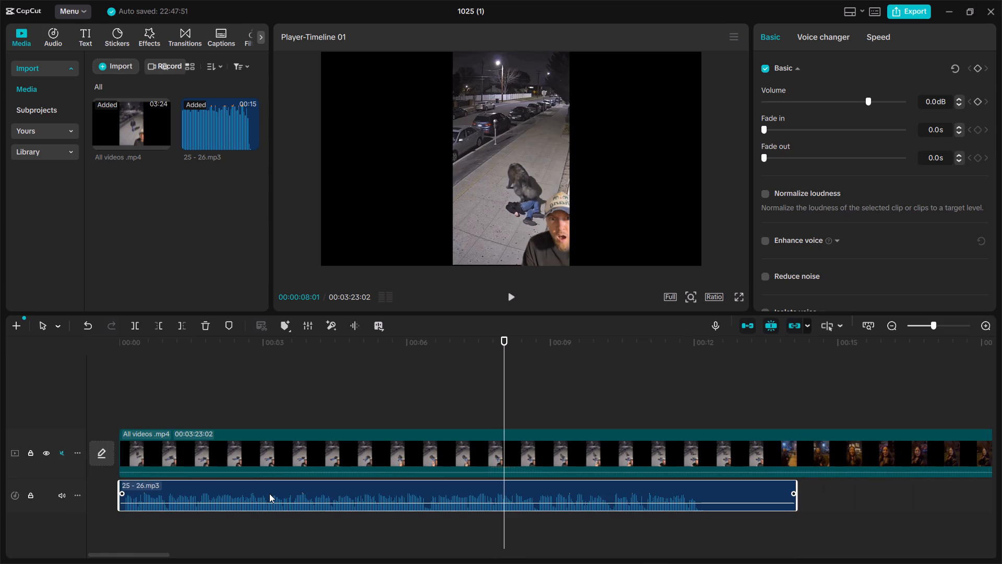
pyautogui.hscroll(3, 269, 494)
# Play the video together with the 25 - 26.mp3 audio from the start to check how they match.
pyautogui.click(123, 341)
pyautogui.press('space')
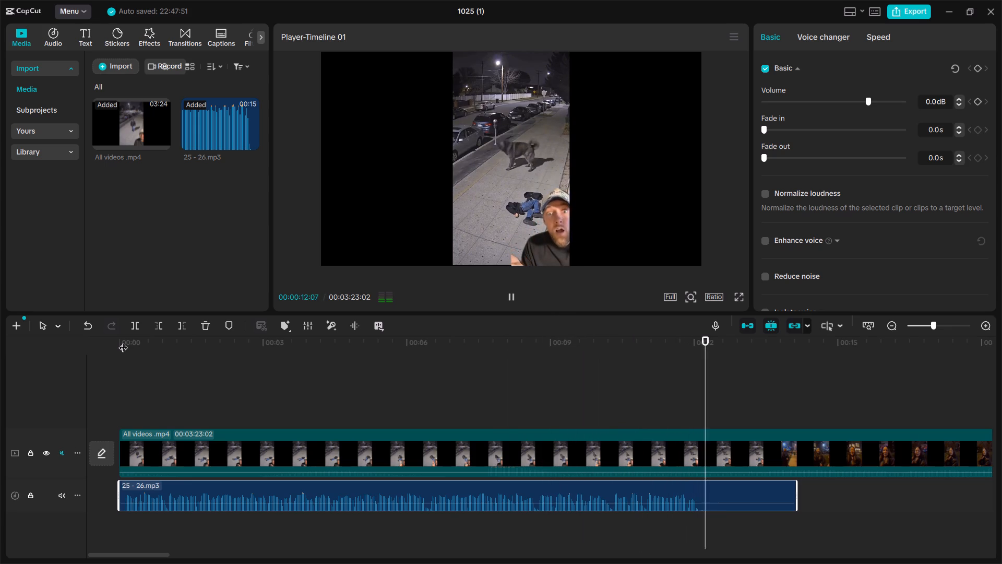
pyautogui.press('space')
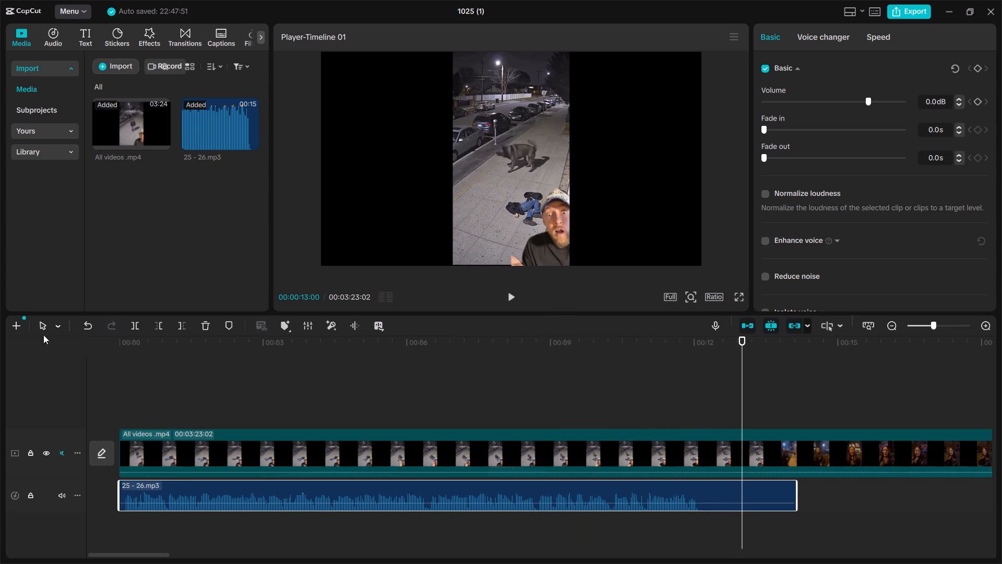
pyautogui.click(122, 342)
pyautogui.press('space')
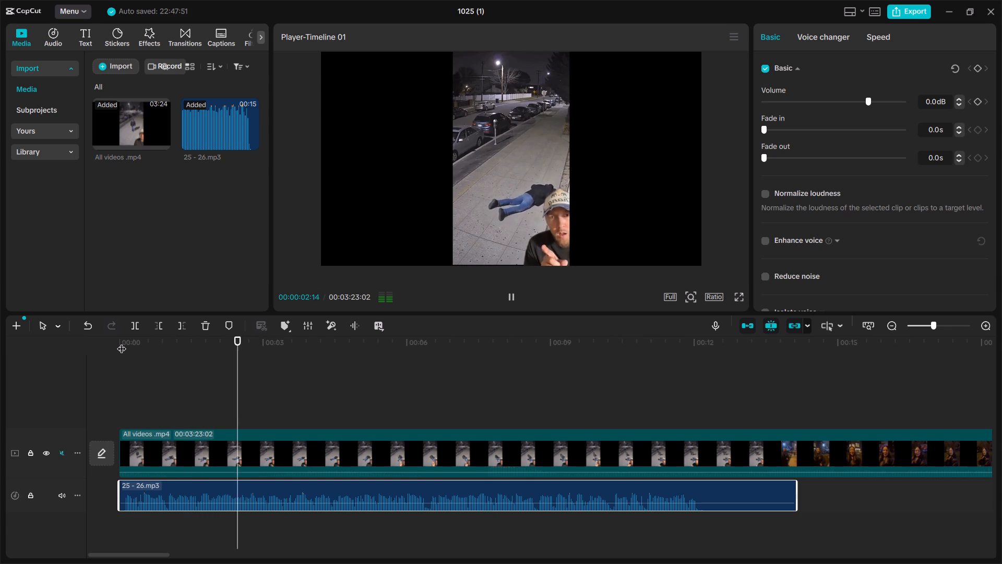
pyautogui.press('space')
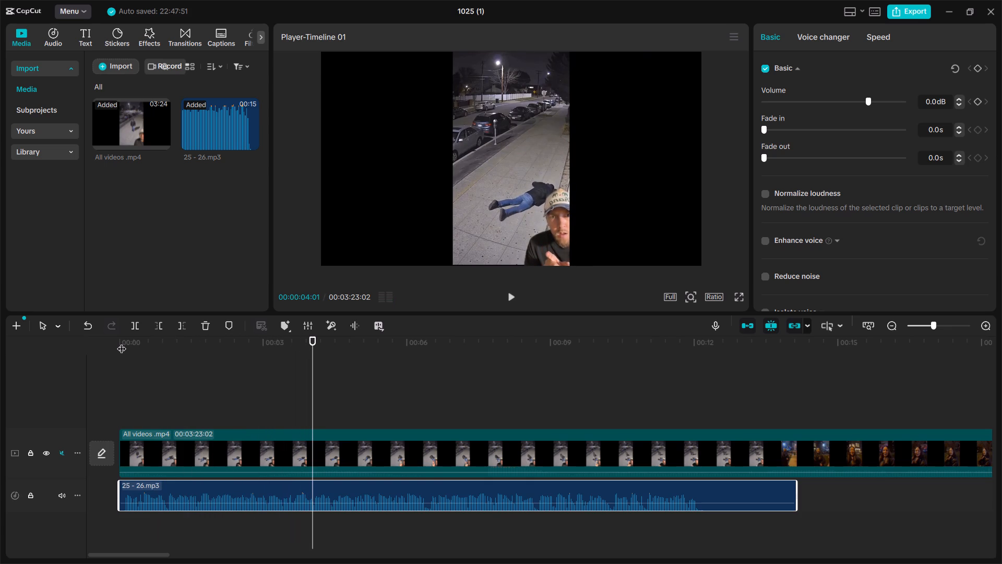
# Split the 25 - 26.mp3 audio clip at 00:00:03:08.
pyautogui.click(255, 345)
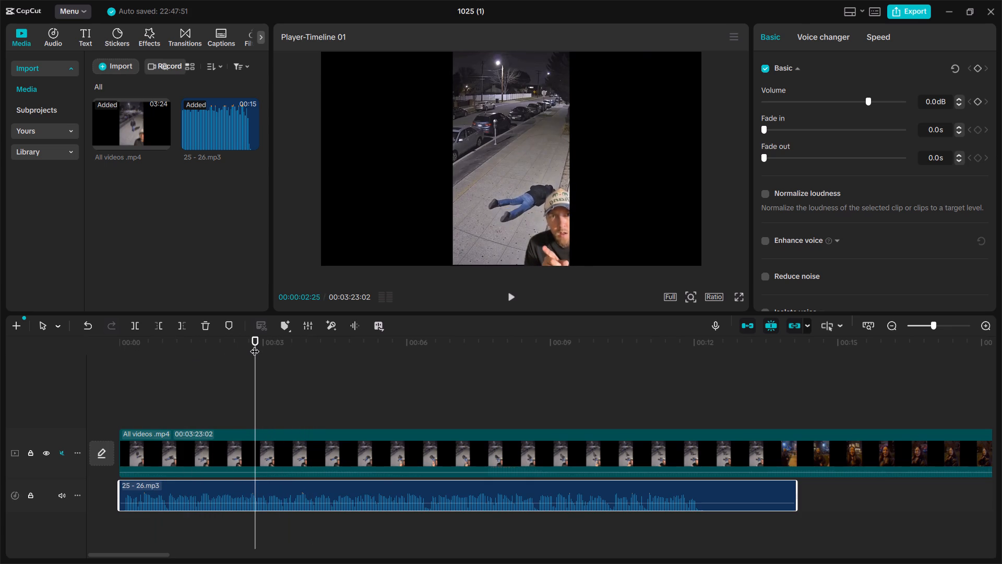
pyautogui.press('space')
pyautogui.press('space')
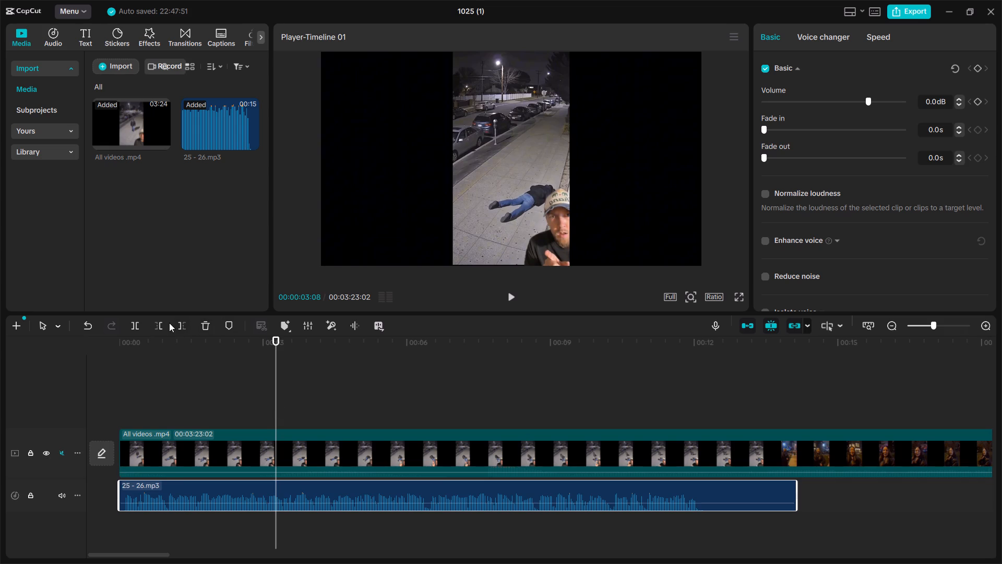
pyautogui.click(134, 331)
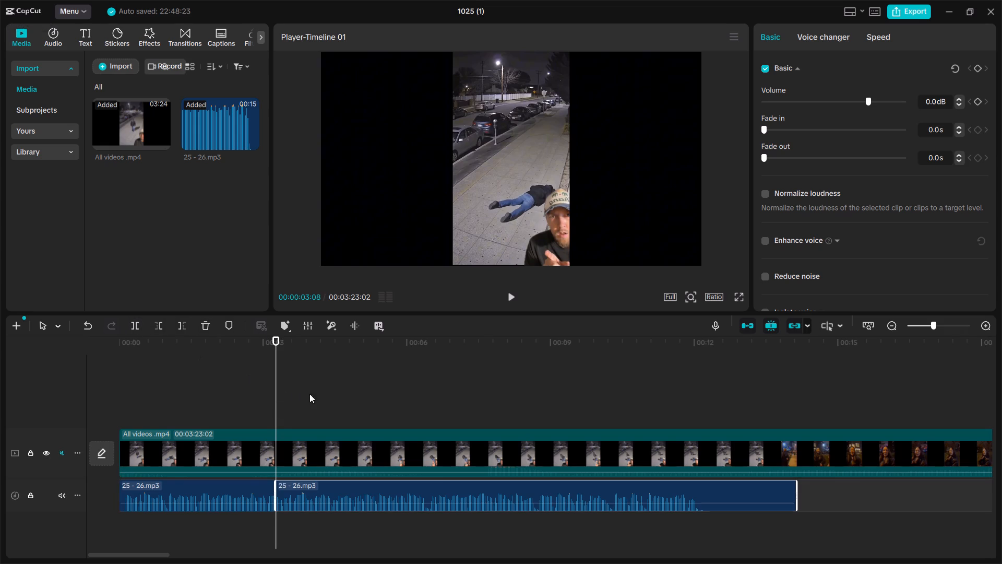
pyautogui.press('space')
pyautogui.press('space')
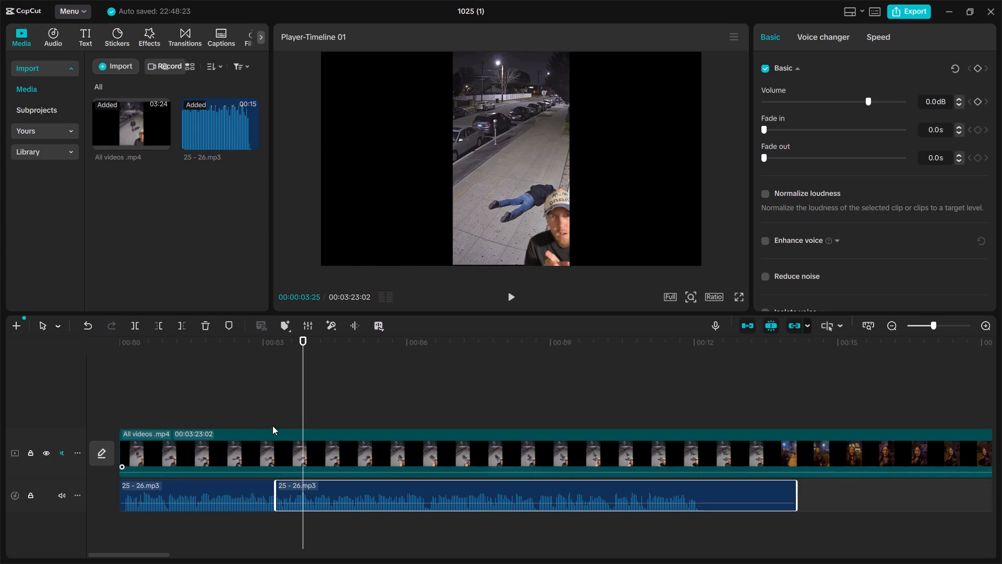
# Undo the audio split and split the All videos .mp4 clip at 00:00:03:05 instead.
pyautogui.click(270, 342)
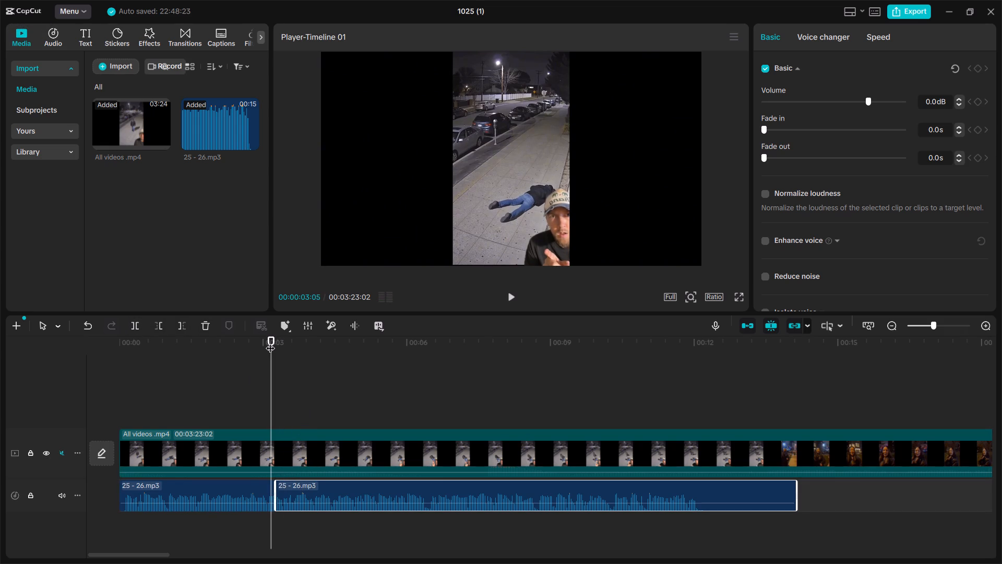
pyautogui.hotkey('ctrl', 'z')
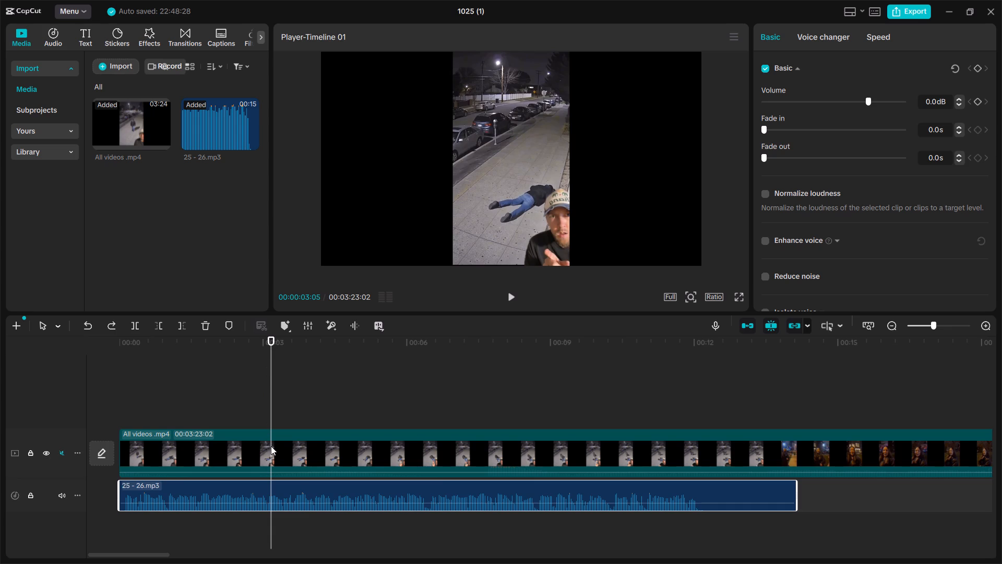
pyautogui.click(271, 446)
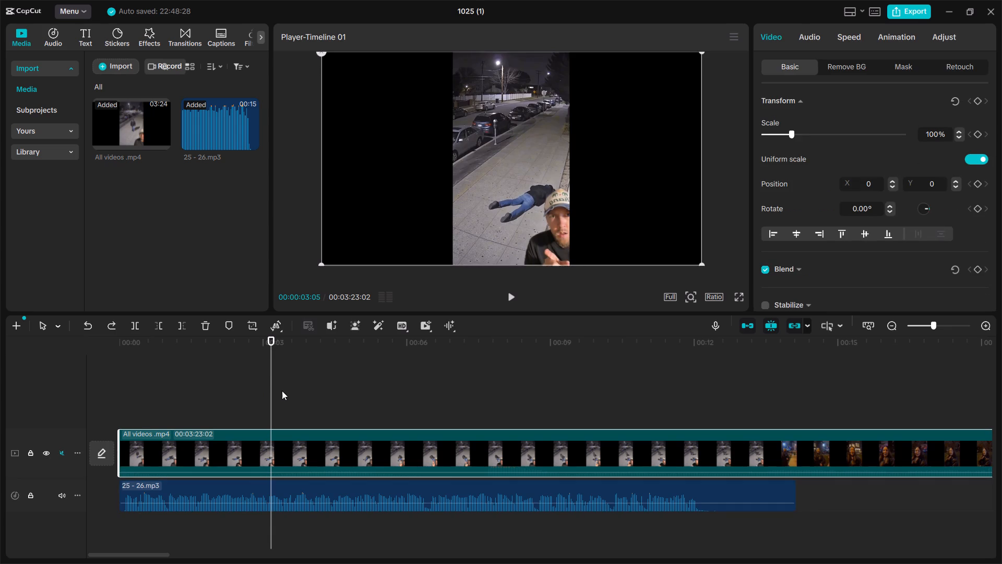
pyautogui.click(138, 329)
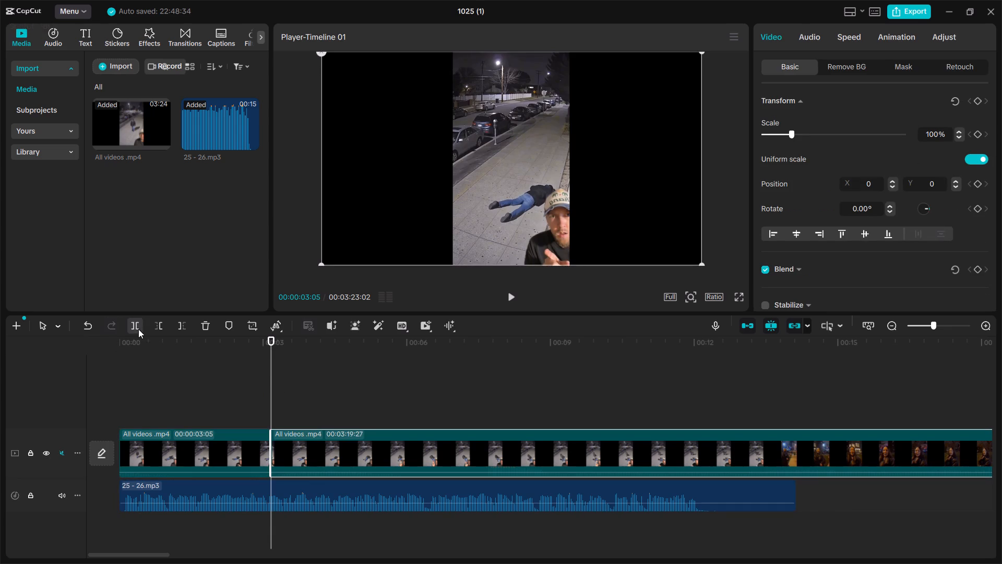
# Split the video again at 00:00:04:06 and delete the short segment between 00:00:03:05 and 00:00:04:06.
pyautogui.press('space')
pyautogui.press('space')
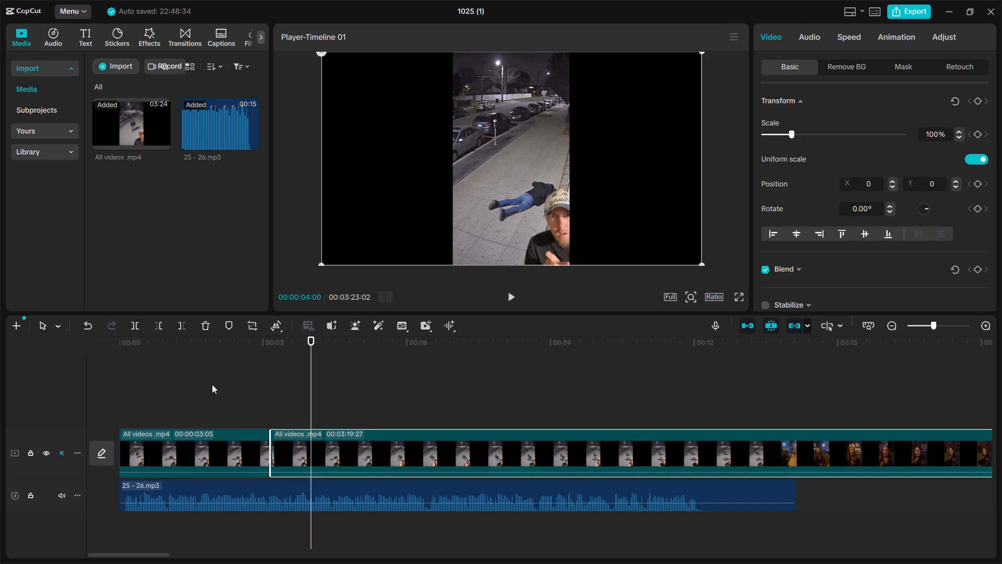
pyautogui.press('space')
pyautogui.press('space')
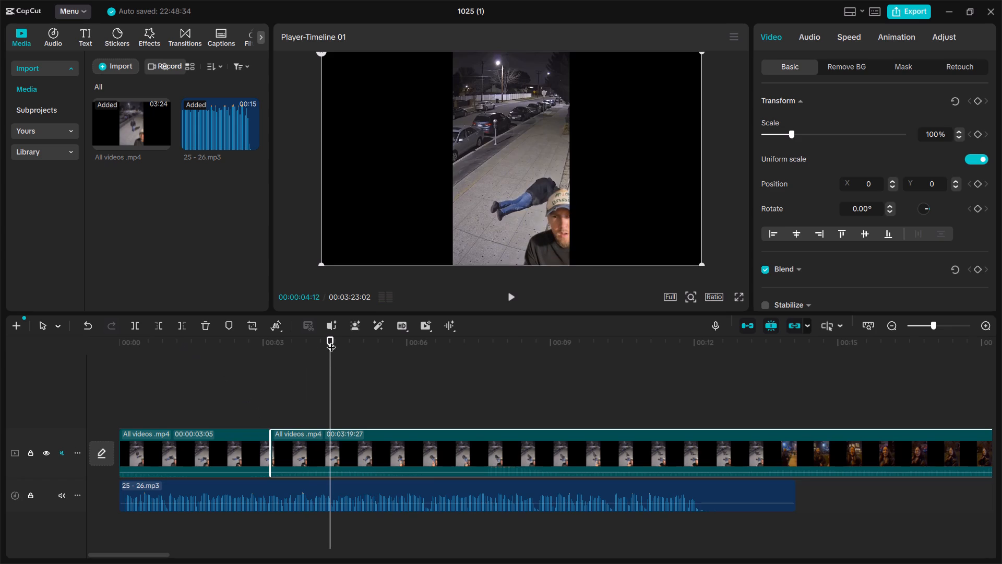
pyautogui.moveTo(331, 339); pyautogui.dragTo(325, 338)
pyautogui.moveTo(327, 337); pyautogui.dragTo(320, 335)
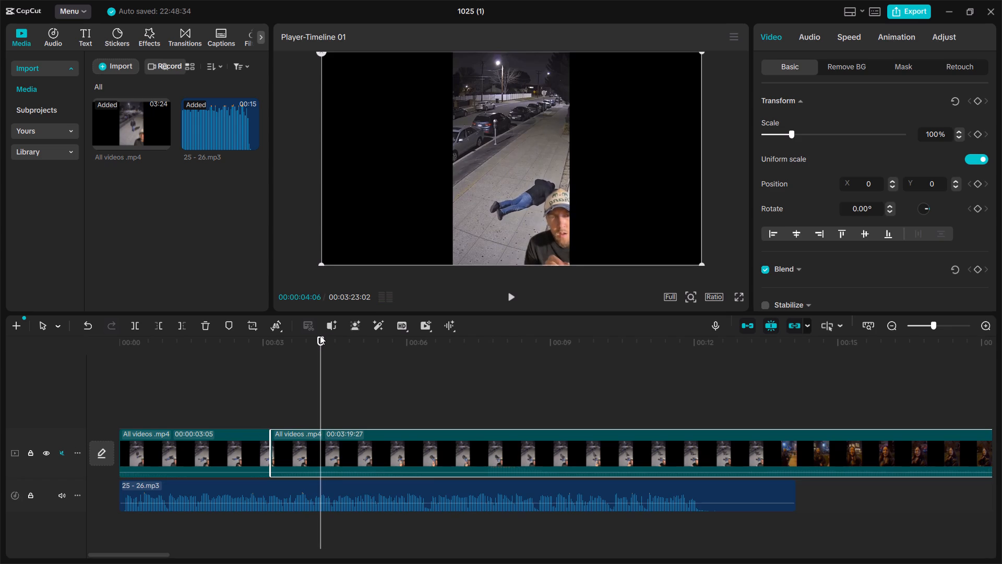
pyautogui.click(134, 326)
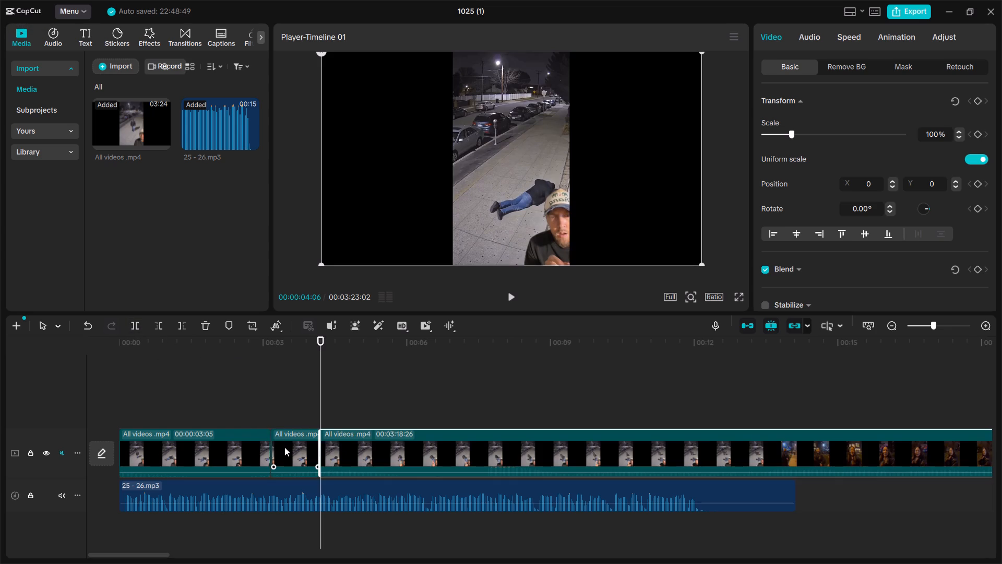
pyautogui.click(284, 447)
pyautogui.press('Delete')
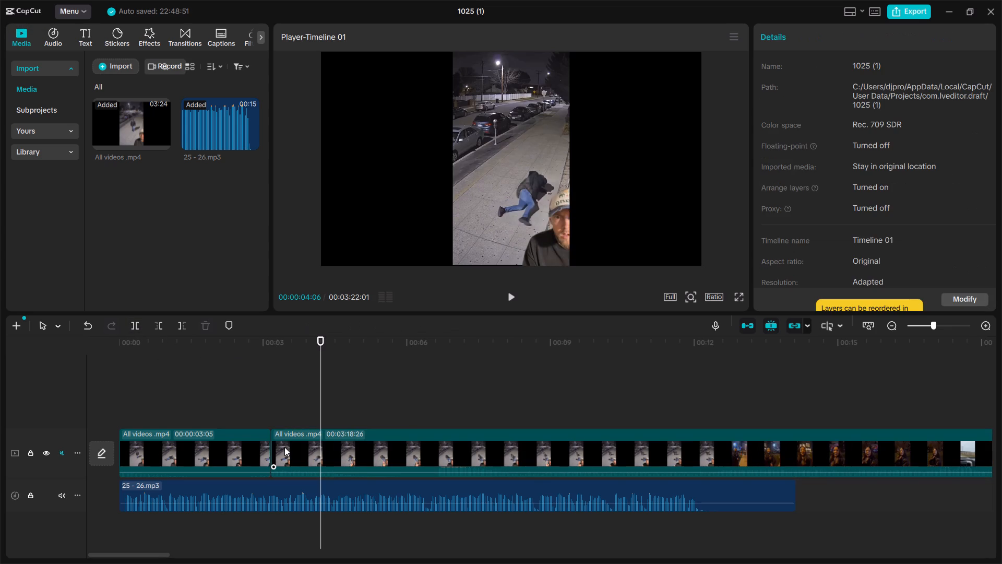
# Play the timeline from the start through the scene change to check the shortened video against the audio.
pyautogui.moveTo(318, 340); pyautogui.dragTo(247, 332)
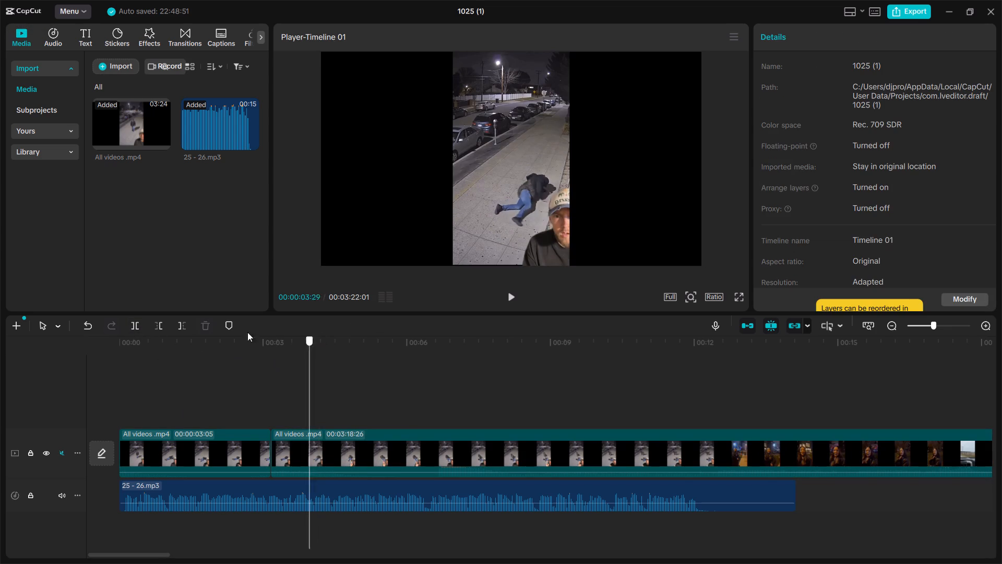
pyautogui.moveTo(247, 332); pyautogui.dragTo(117, 327)
pyautogui.press('space')
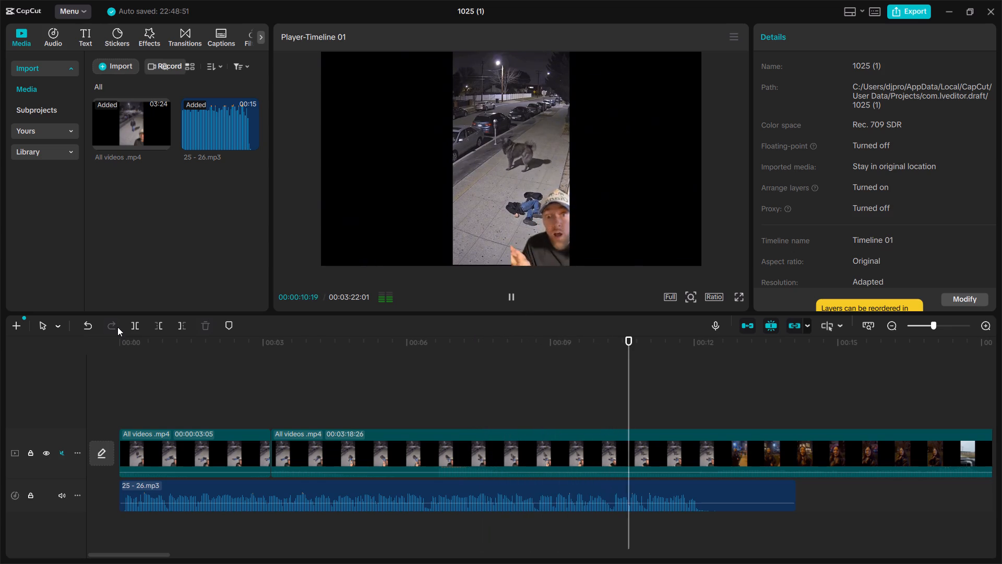
pyautogui.press('space')
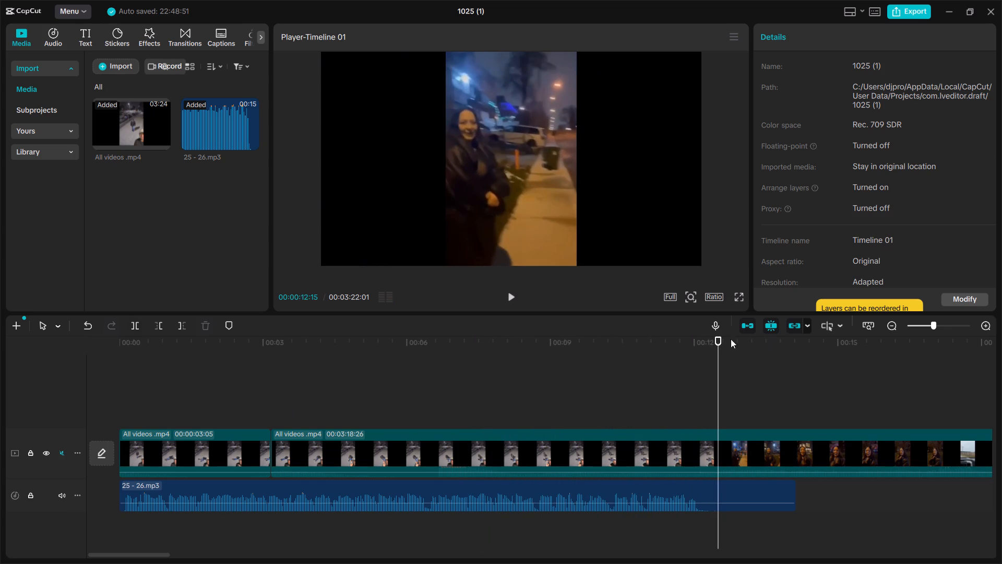
# Find the scene change near the end of the voice-over and split the second All videos .mp4 clip at 00:00:12:03.
pyautogui.moveTo(719, 337); pyautogui.dragTo(703, 334)
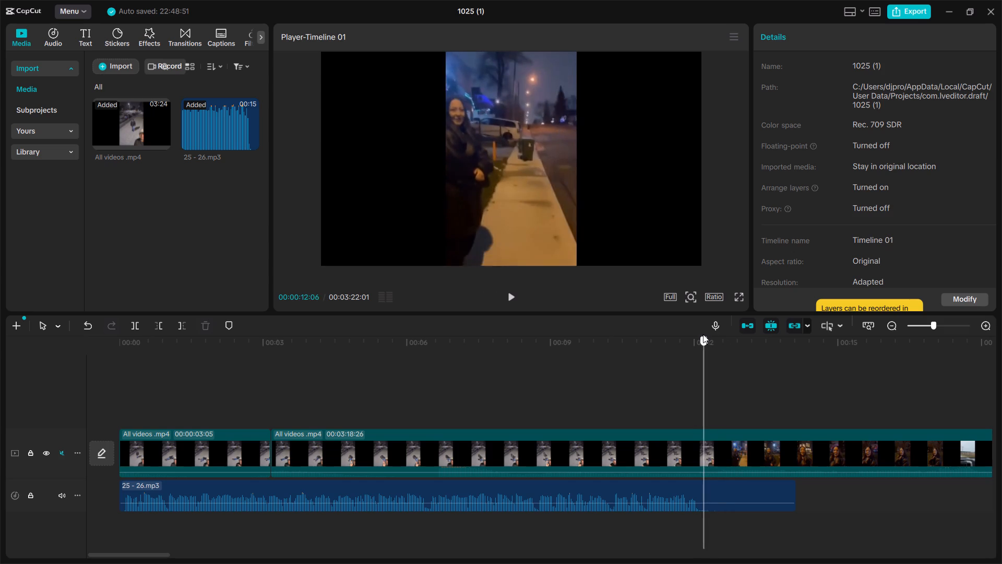
pyautogui.moveTo(703, 334); pyautogui.dragTo(691, 333)
pyautogui.press('space')
pyautogui.press('space')
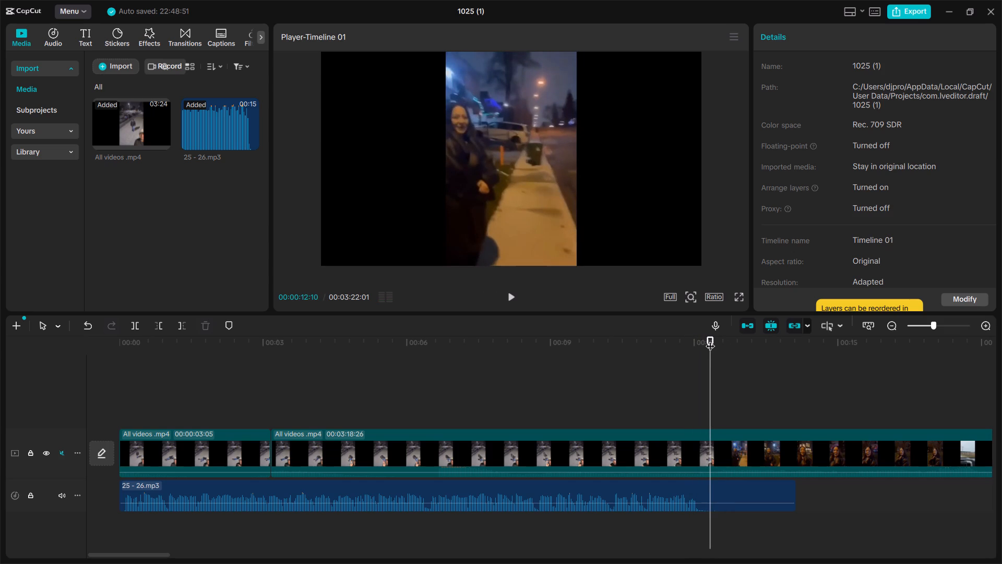
pyautogui.moveTo(710, 337); pyautogui.dragTo(671, 334)
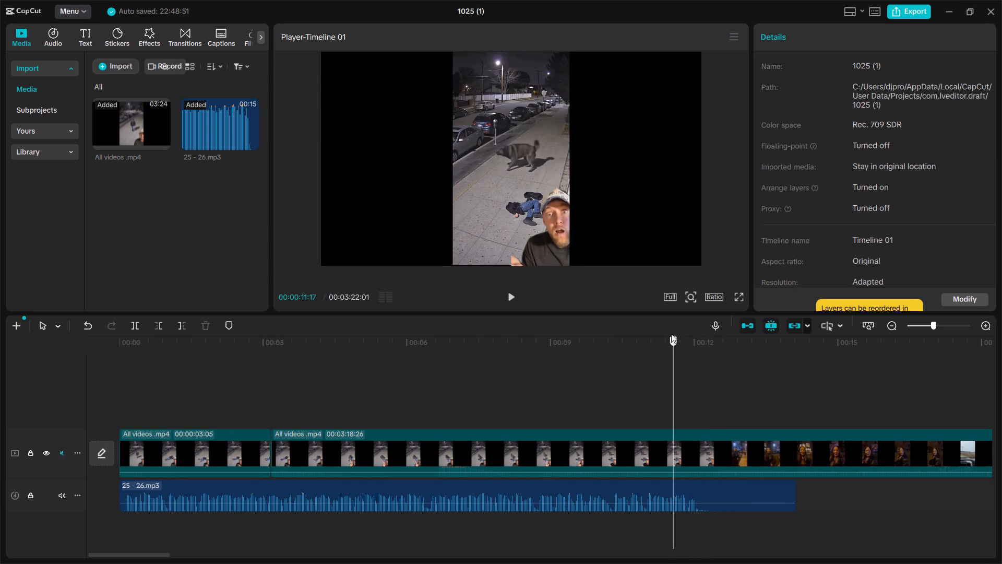
pyautogui.moveTo(671, 334); pyautogui.dragTo(669, 333)
pyautogui.press('space')
pyautogui.press('space')
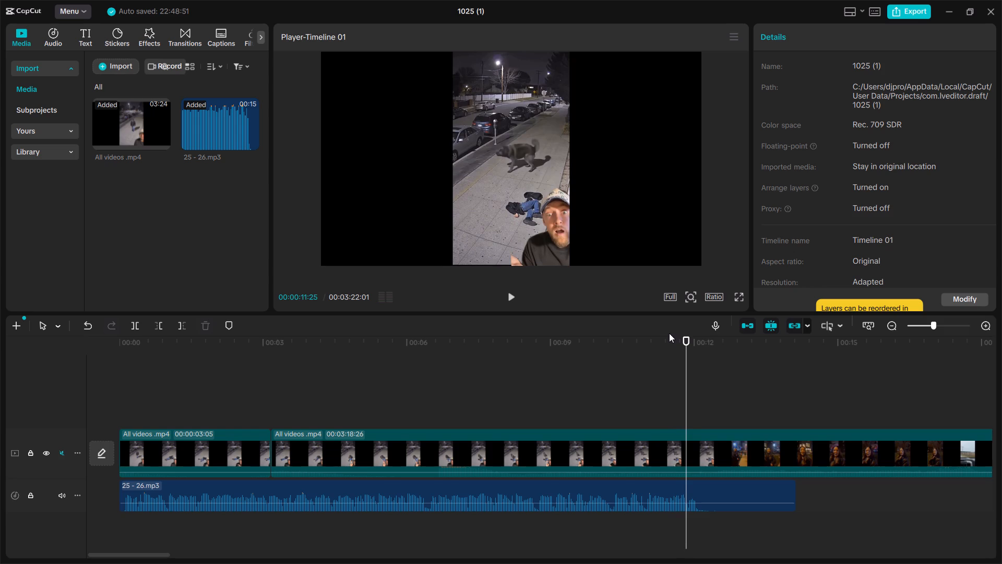
pyautogui.press('space')
pyautogui.press('space')
pyautogui.press('space')
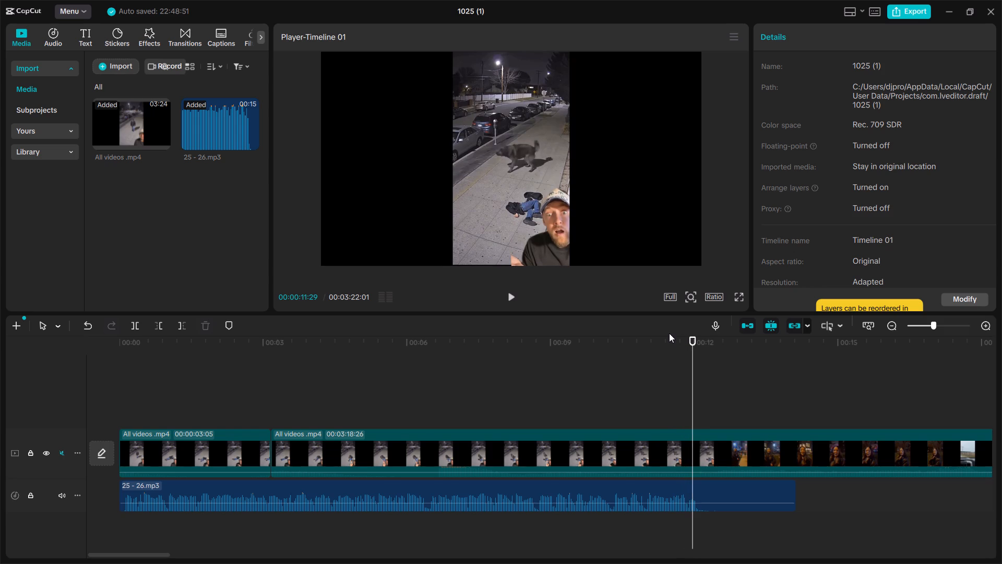
pyautogui.press('space')
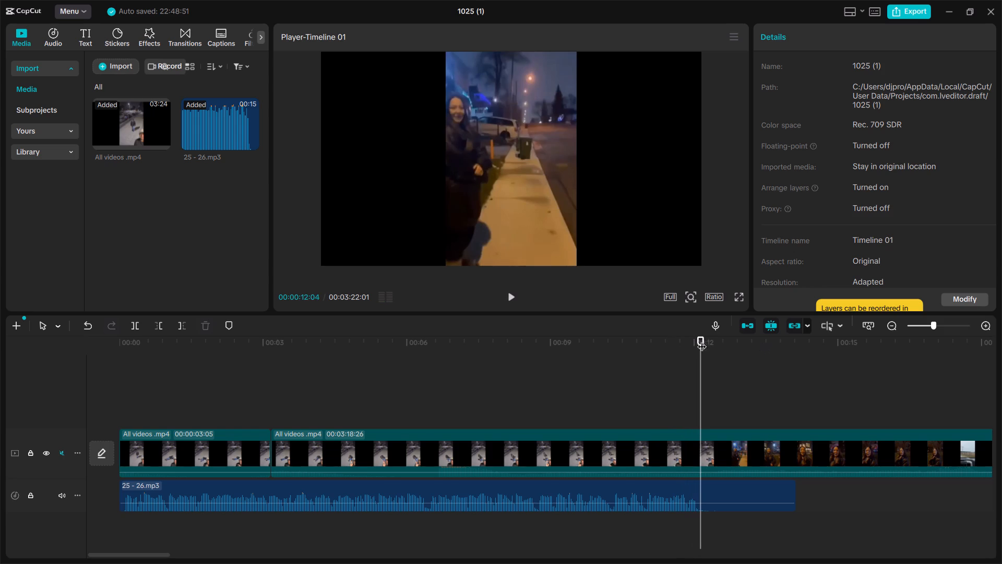
pyautogui.click(699, 336)
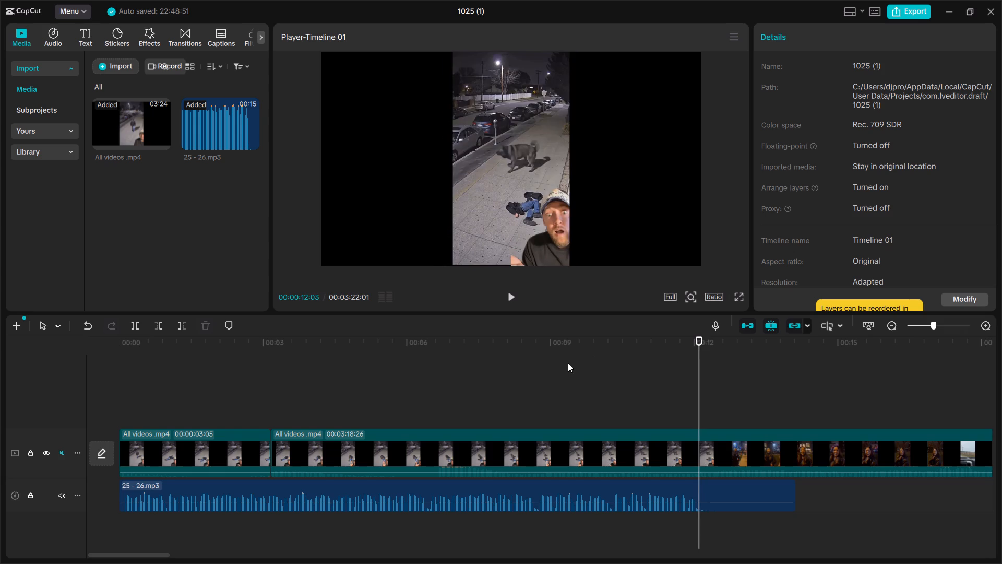
pyautogui.click(699, 447)
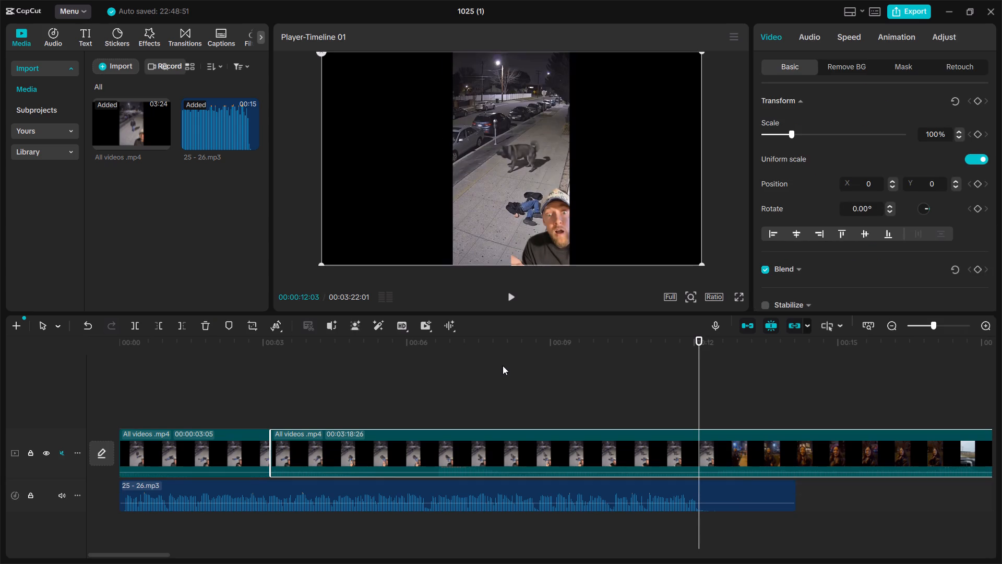
pyautogui.click(136, 326)
# Extend the end of the first All videos .mp4 clip so it lasts 00:00:03:08.
pyautogui.hscroll(-1, 622, 437)
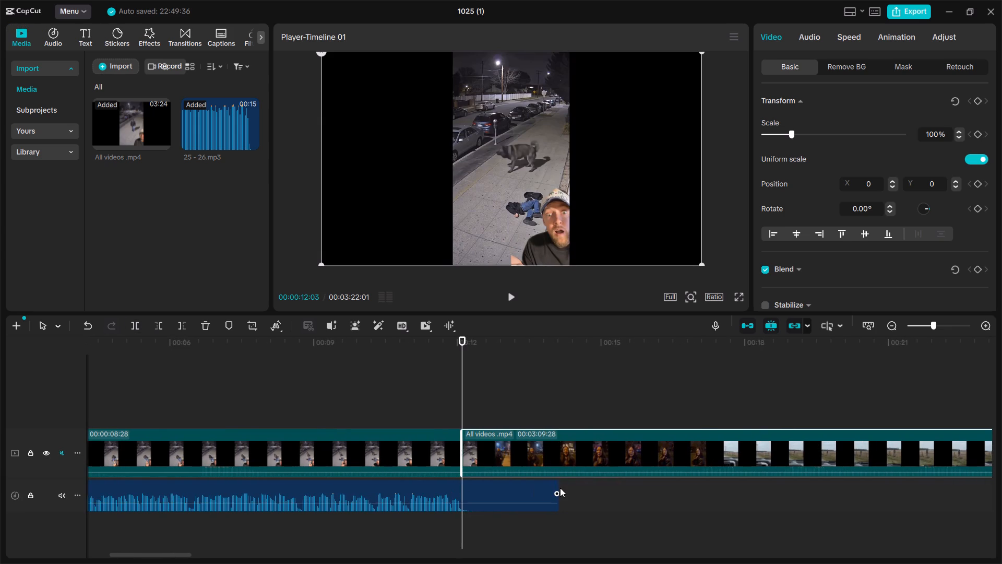
pyautogui.hscroll(2, 560, 488)
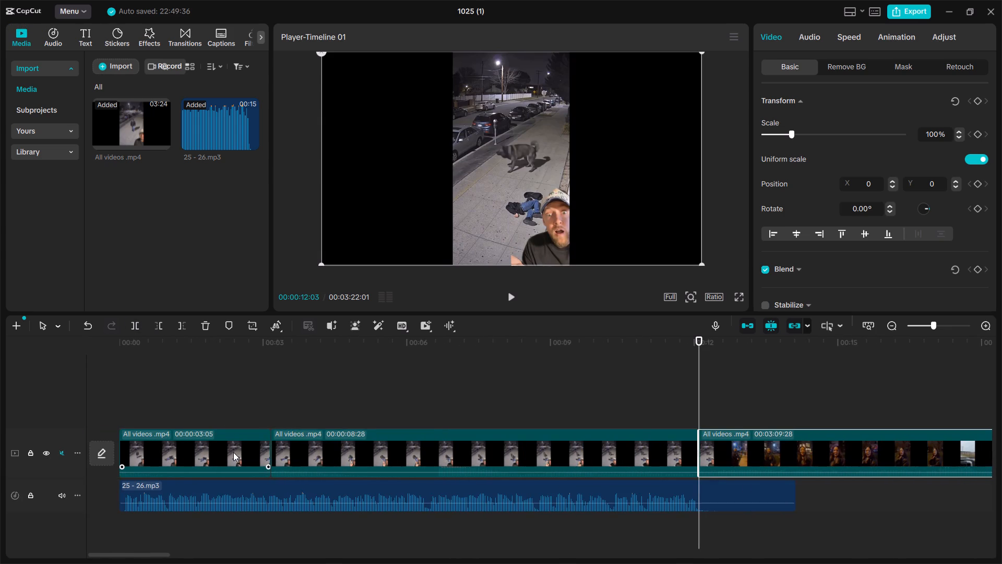
pyautogui.click(233, 452)
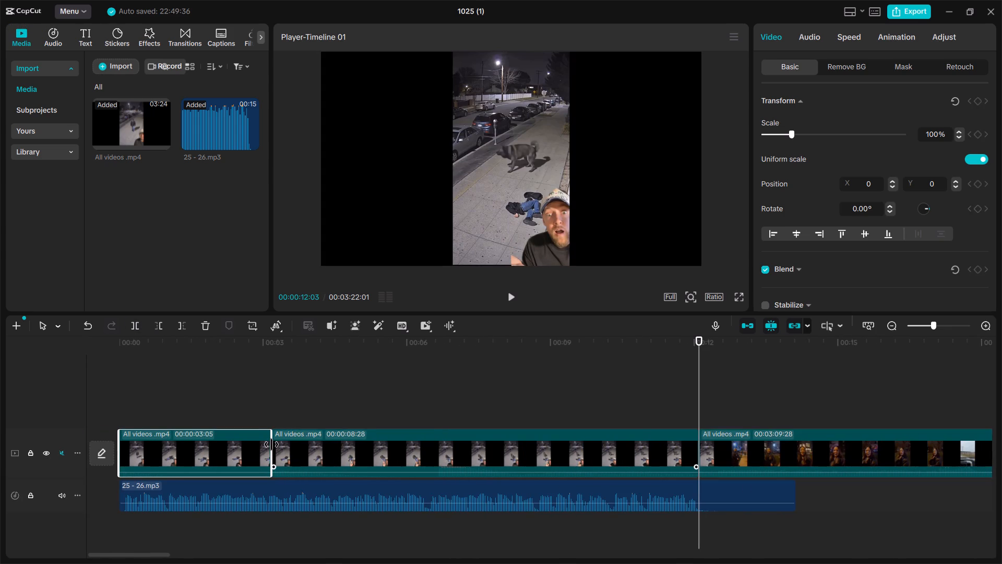
pyautogui.click(271, 444)
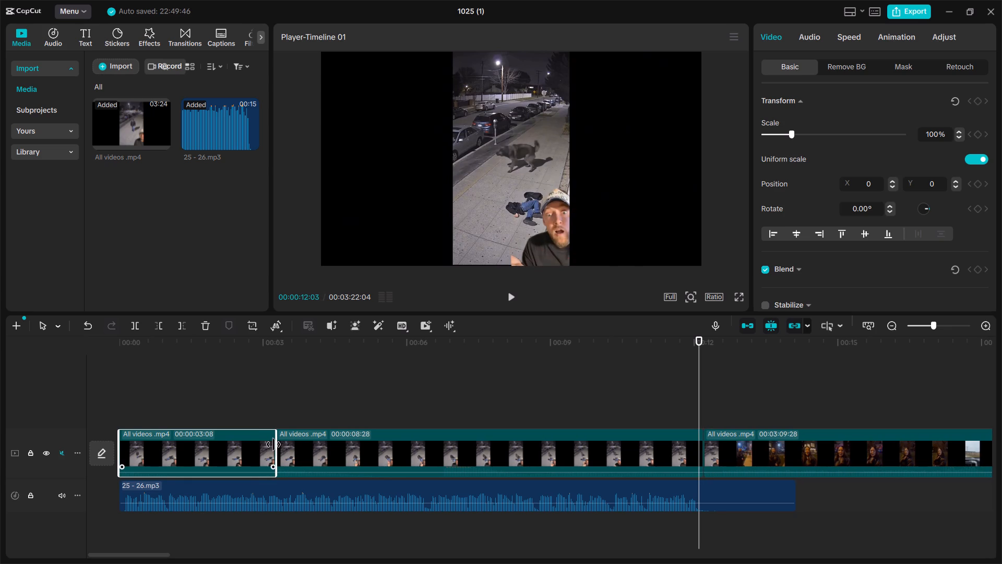
# Play from about 00:00:05:28 and replay the section around 12 seconds to check where the voice-over ends against the scene change.
pyautogui.click(404, 396)
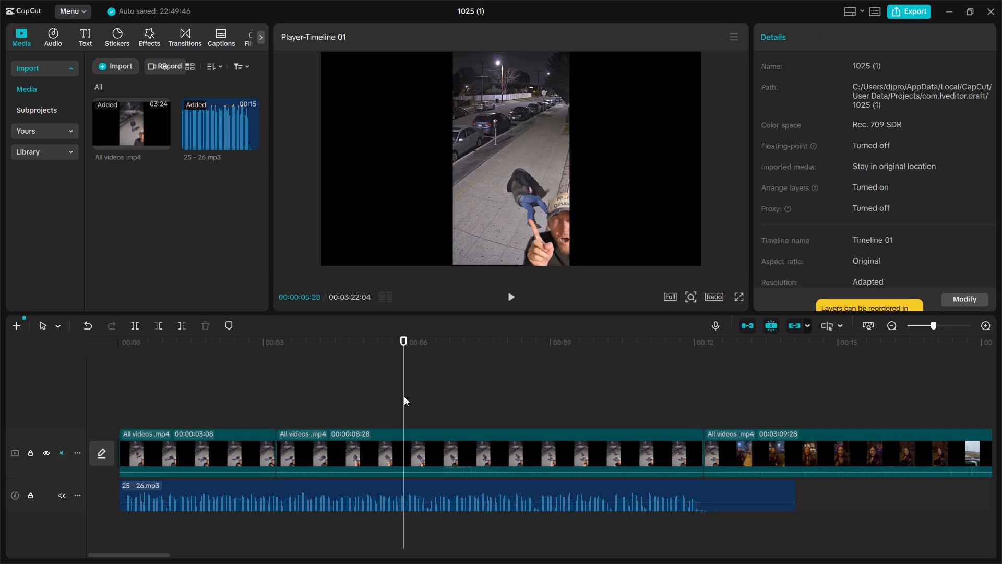
pyautogui.press('space')
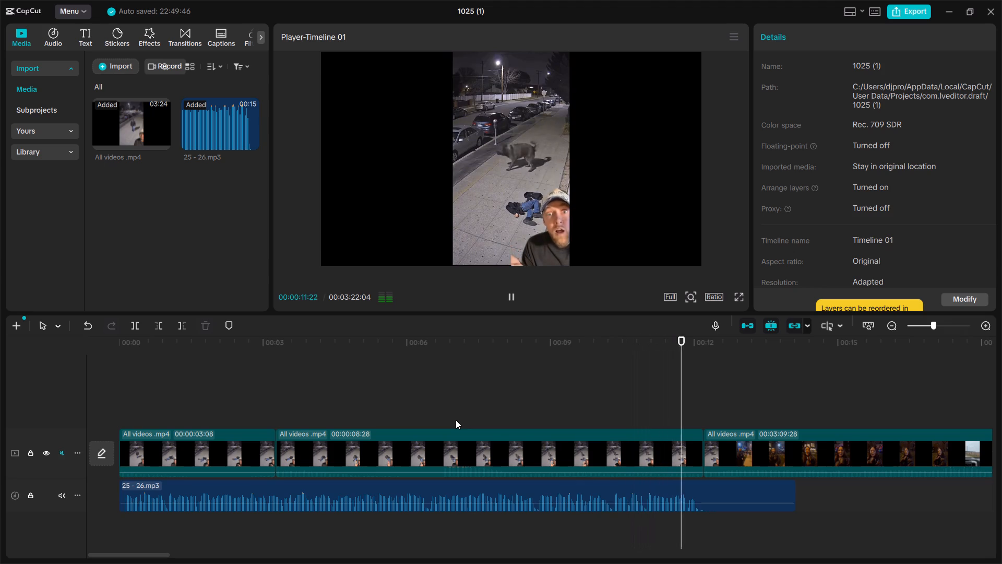
pyautogui.press('space')
pyautogui.press('space')
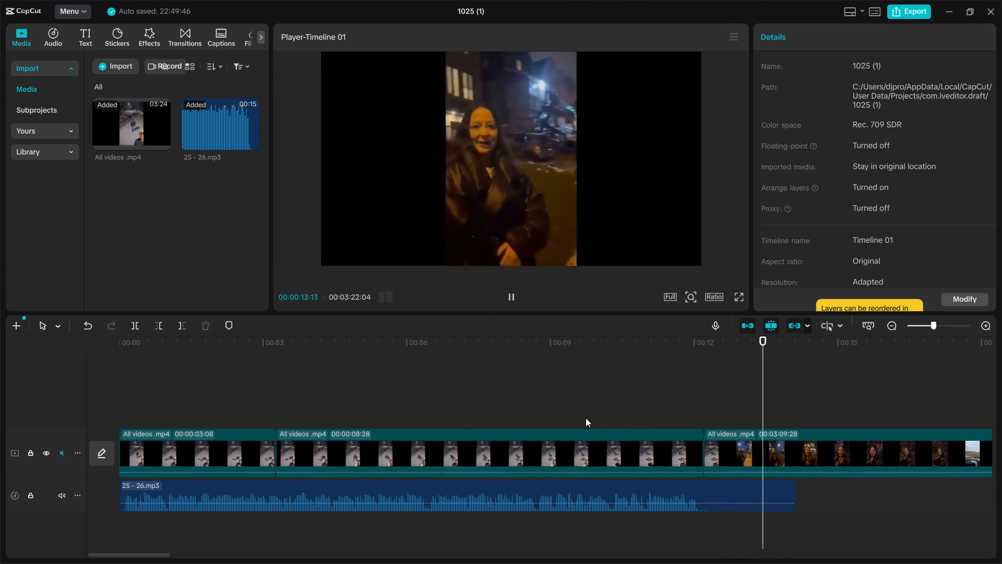
pyautogui.click(650, 337)
pyautogui.press('space')
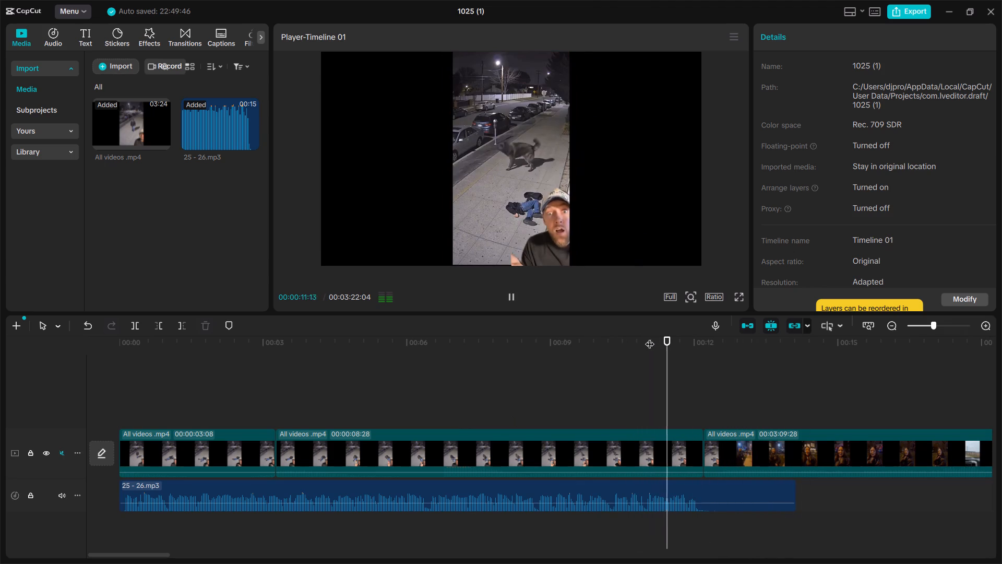
pyautogui.press('space')
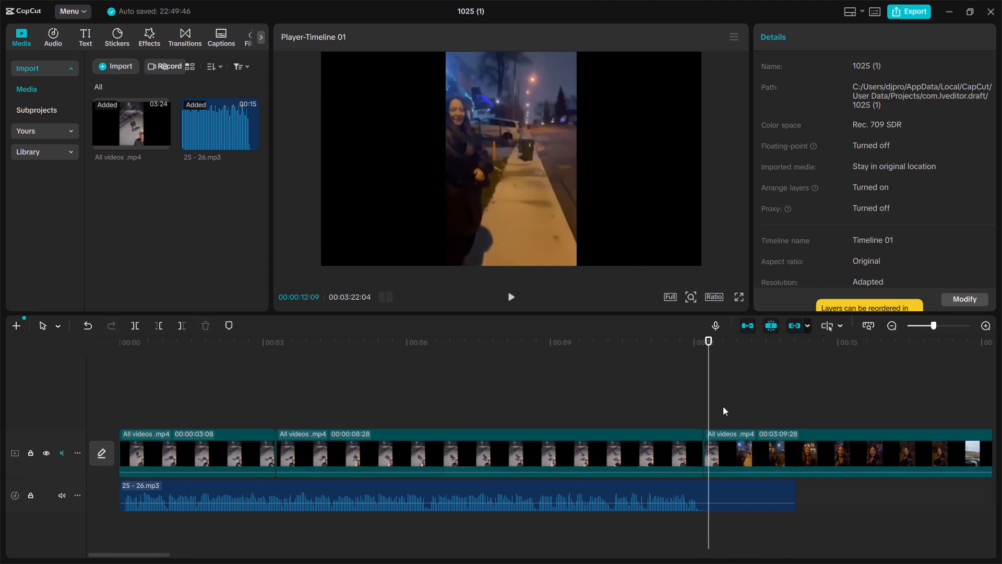
# Split the 25 - 26.mp3 audio at 00:00:12:06 and delete the silent remainder after it.
pyautogui.hscroll(-1, 723, 406)
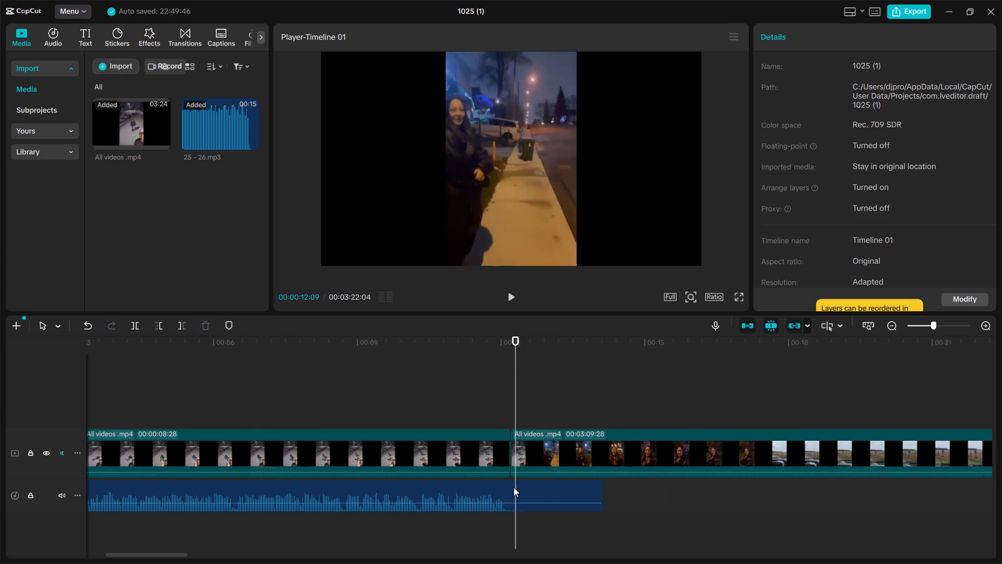
pyautogui.moveTo(514, 334); pyautogui.dragTo(510, 334)
pyautogui.moveTo(510, 334); pyautogui.dragTo(493, 344)
pyautogui.moveTo(517, 338); pyautogui.dragTo(509, 338)
pyautogui.click(509, 498)
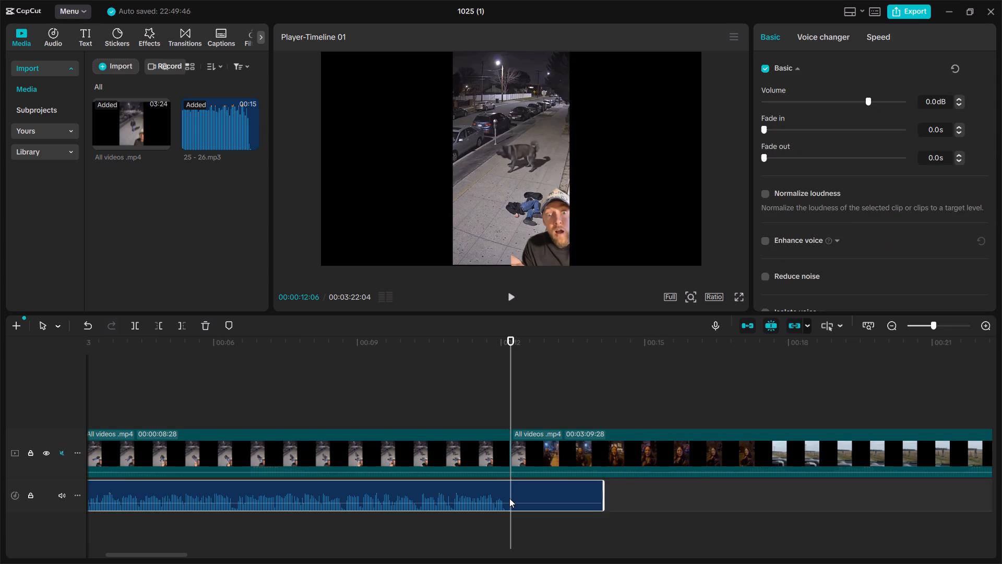
pyautogui.click(134, 325)
pyautogui.click(545, 502)
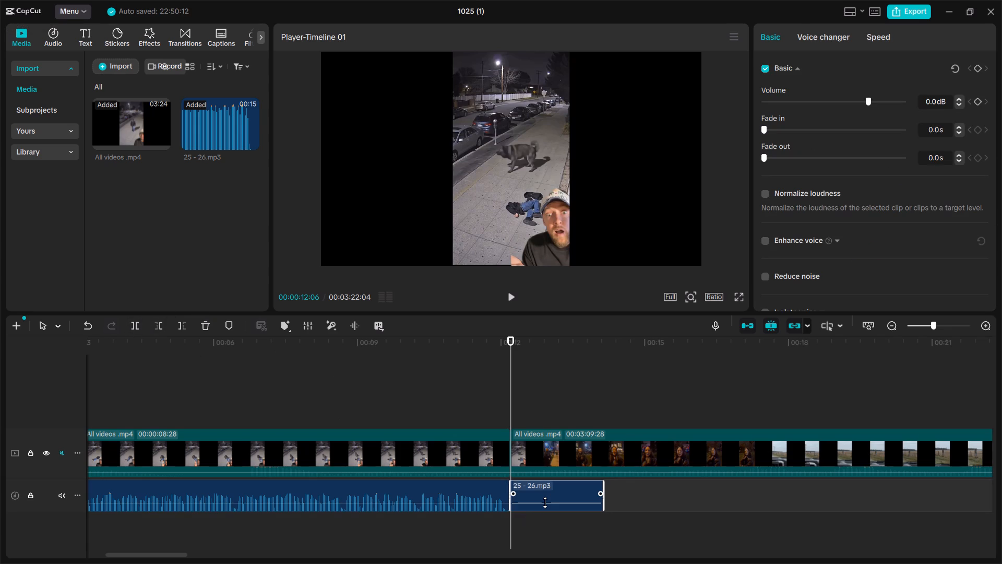
pyautogui.click(566, 490)
pyautogui.press('Delete')
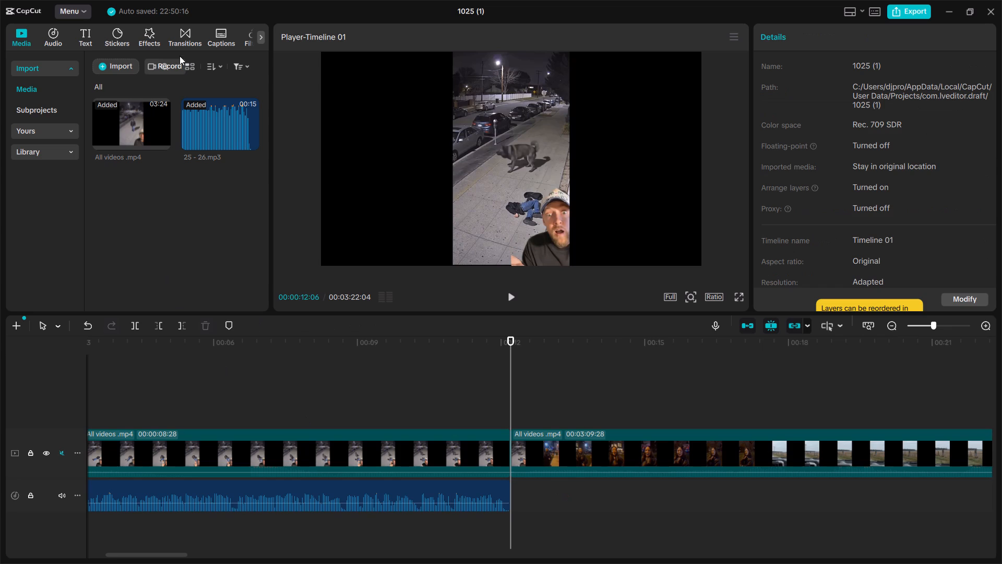
# Import 25 -2 - 26.mp3 from the Voice over folder and add it to the audio track at 00:00:12:06.
pyautogui.click(123, 66)
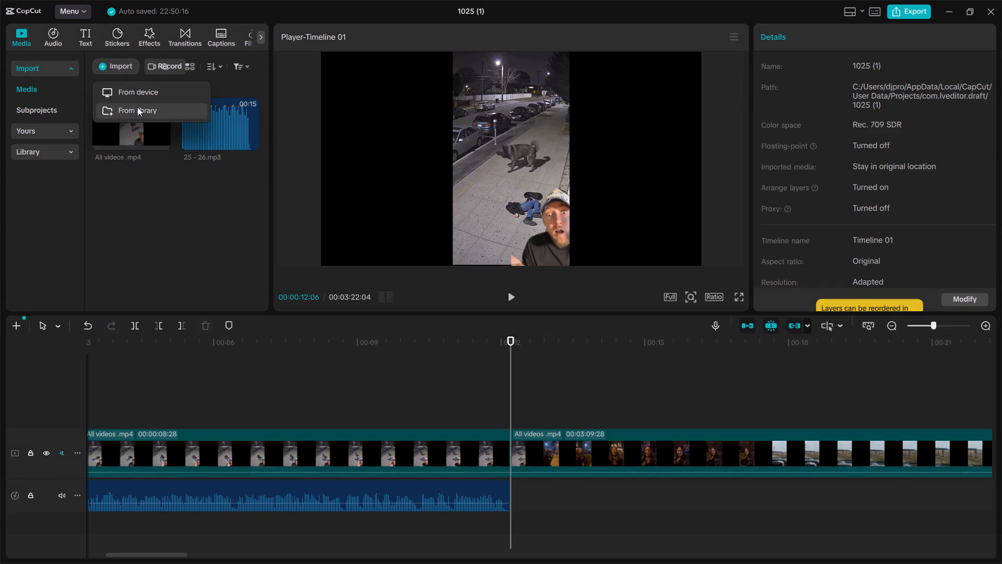
pyautogui.click(146, 90)
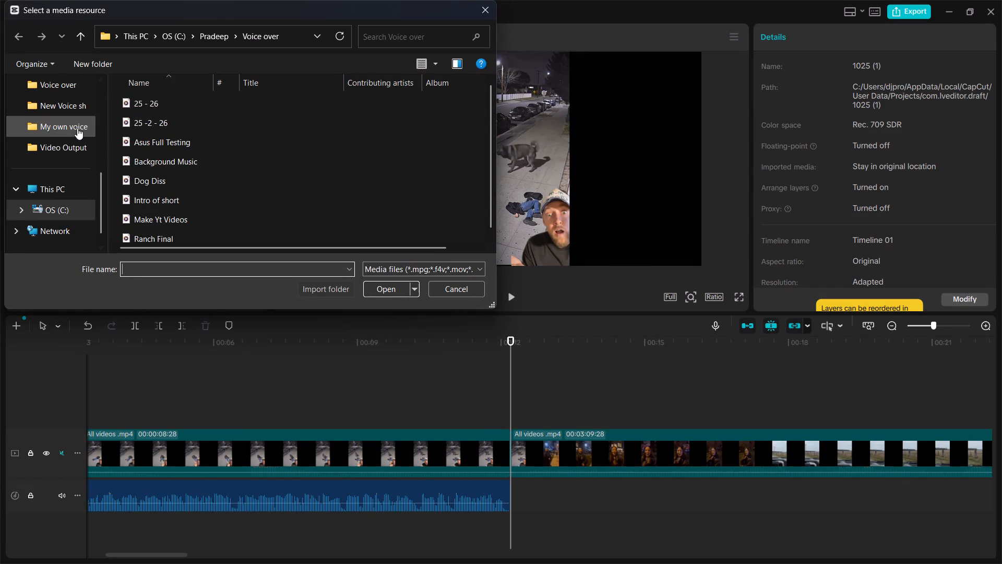
pyautogui.click(156, 123)
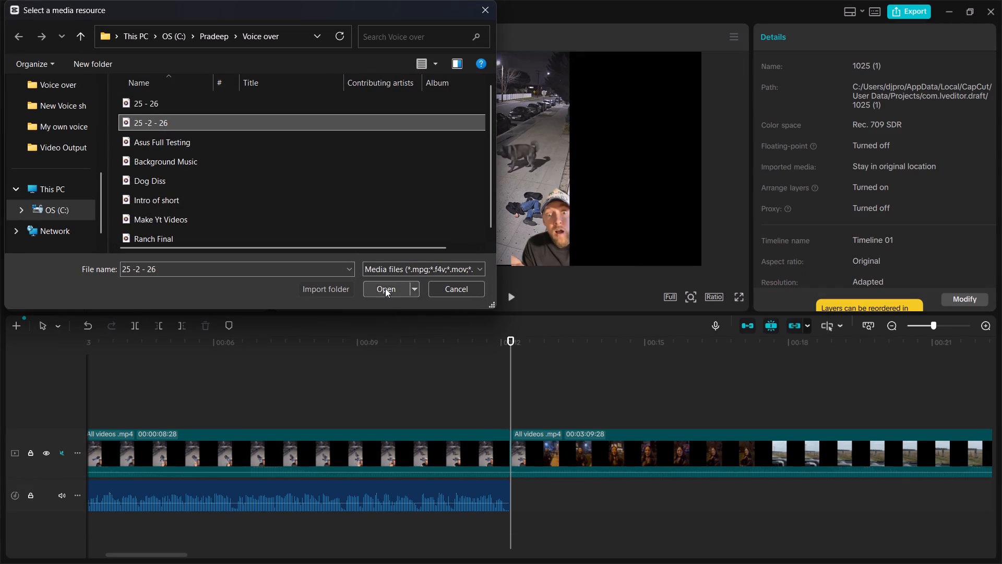
pyautogui.click(385, 288)
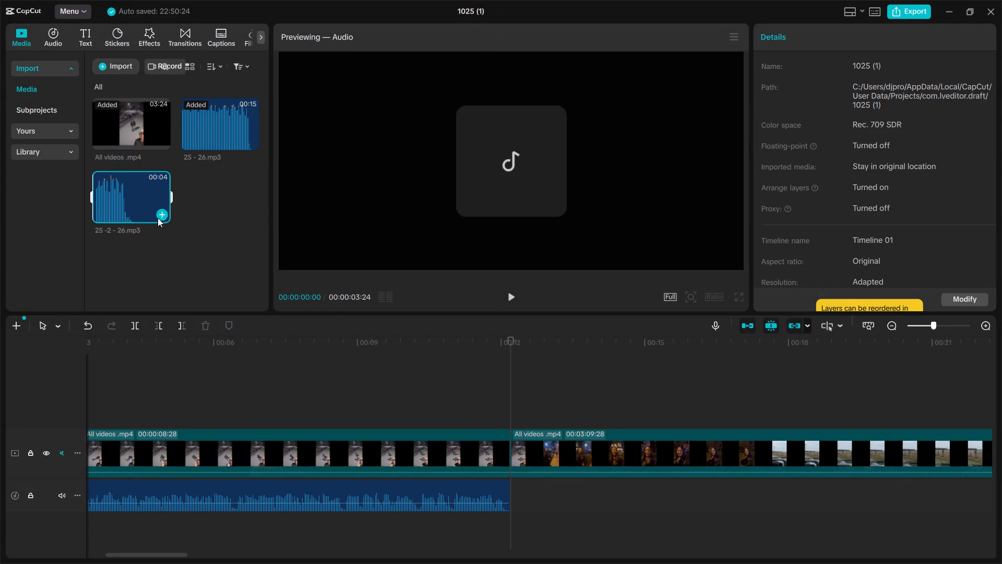
pyautogui.click(161, 214)
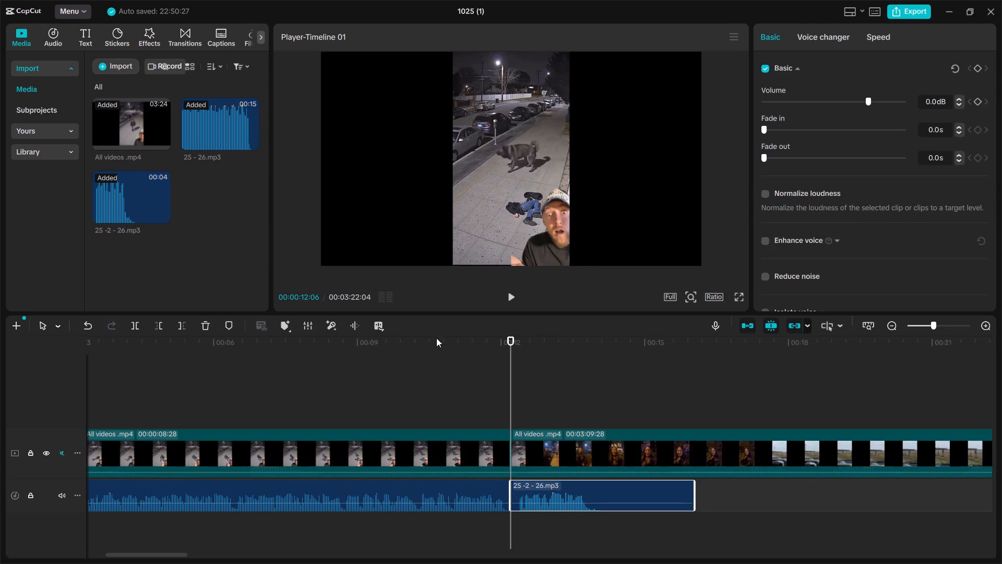
# Split the last All videos .mp4 clip at 00:00:17:07, where the woman's night footage changes to the car footage.
pyautogui.press('space')
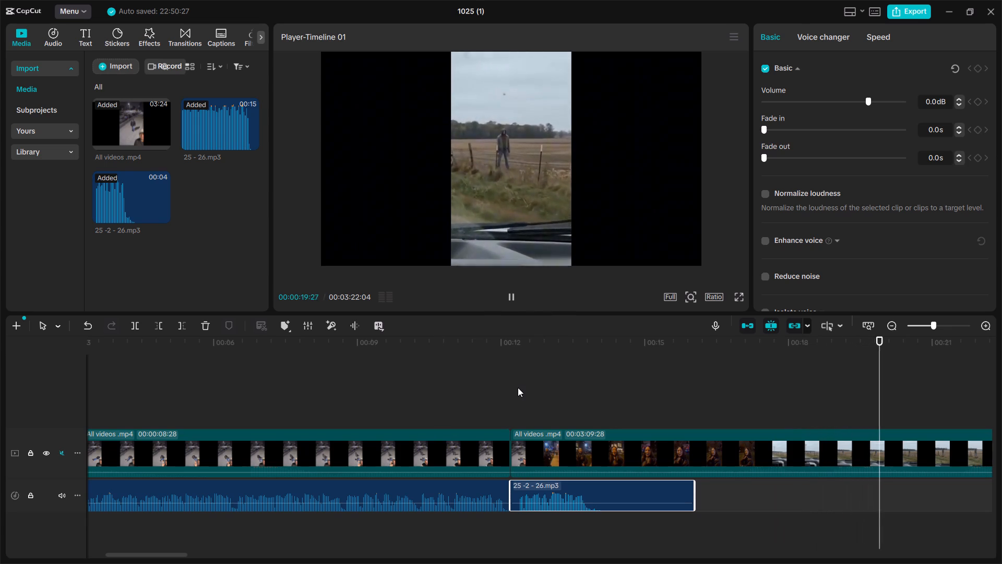
pyautogui.hscroll(-1, 518, 387)
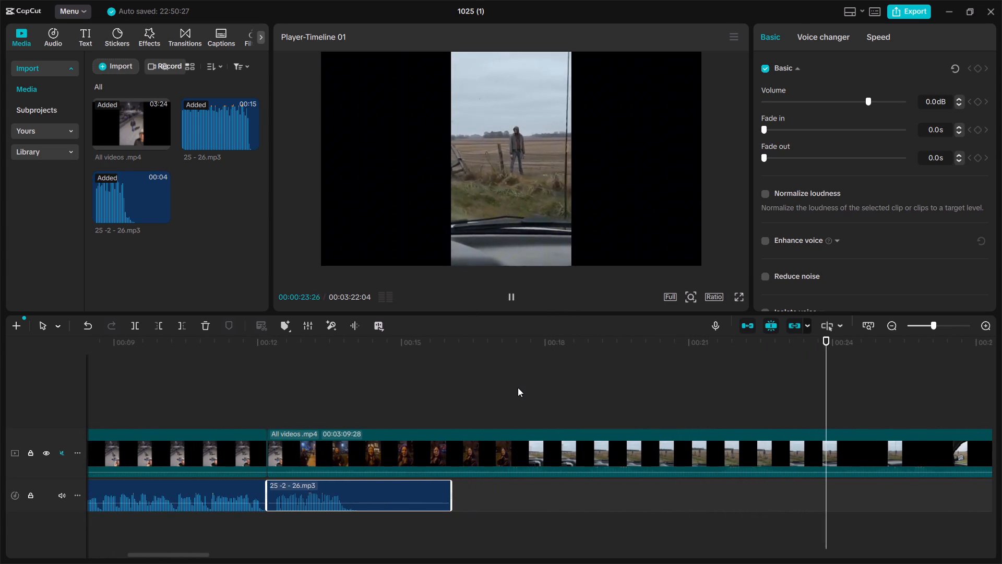
pyautogui.press('space')
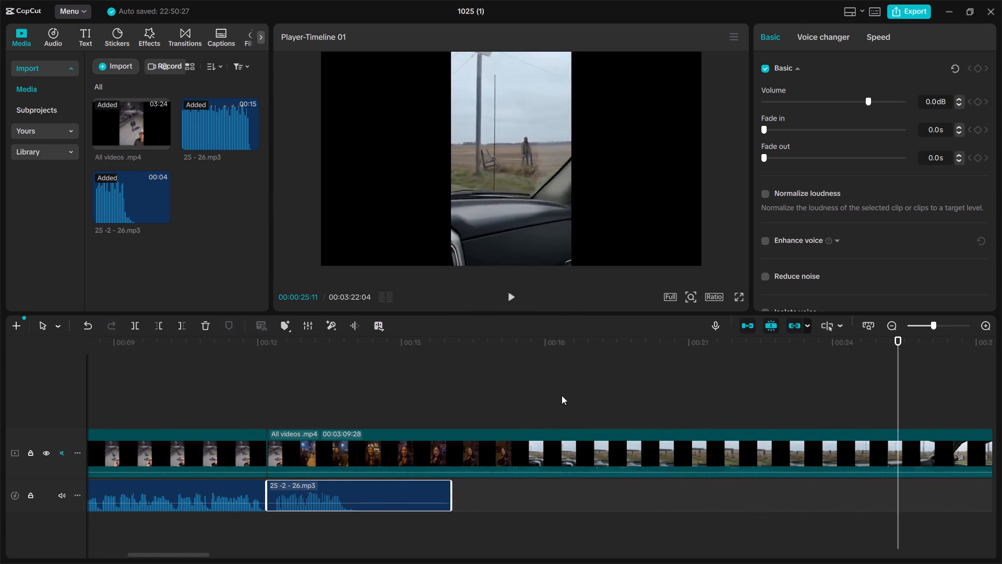
pyautogui.click(258, 342)
pyautogui.press('space')
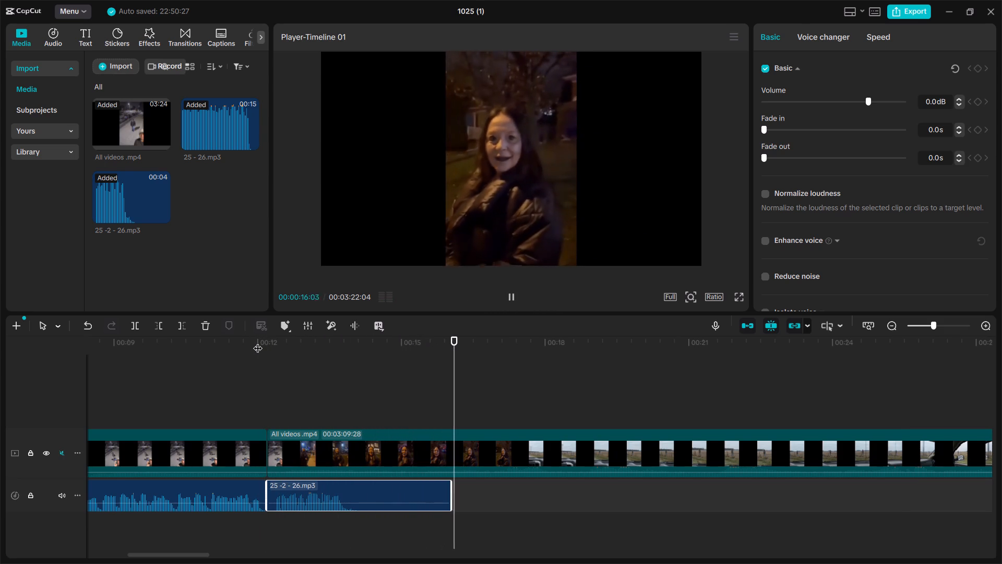
pyautogui.press('space')
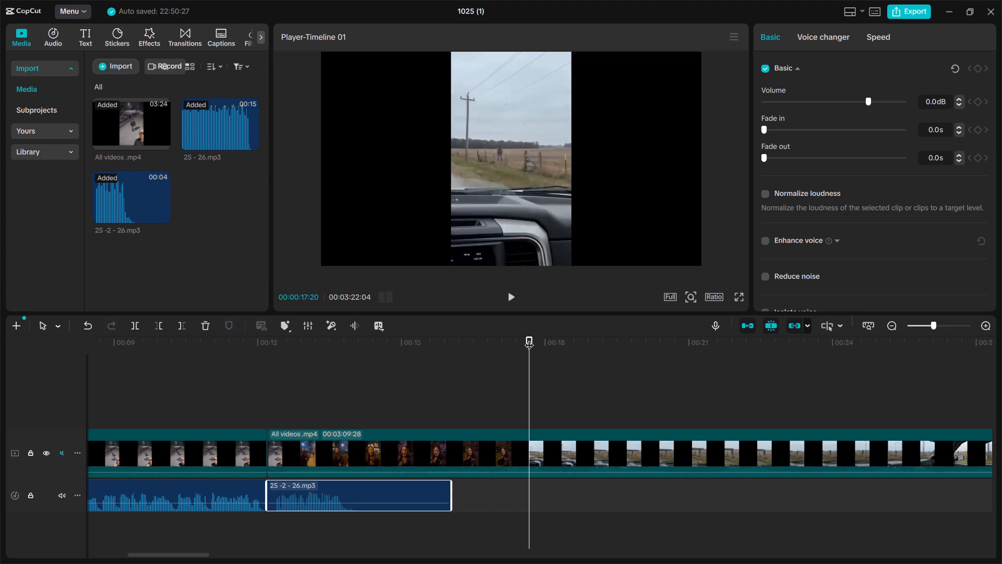
pyautogui.moveTo(529, 338); pyautogui.dragTo(499, 334)
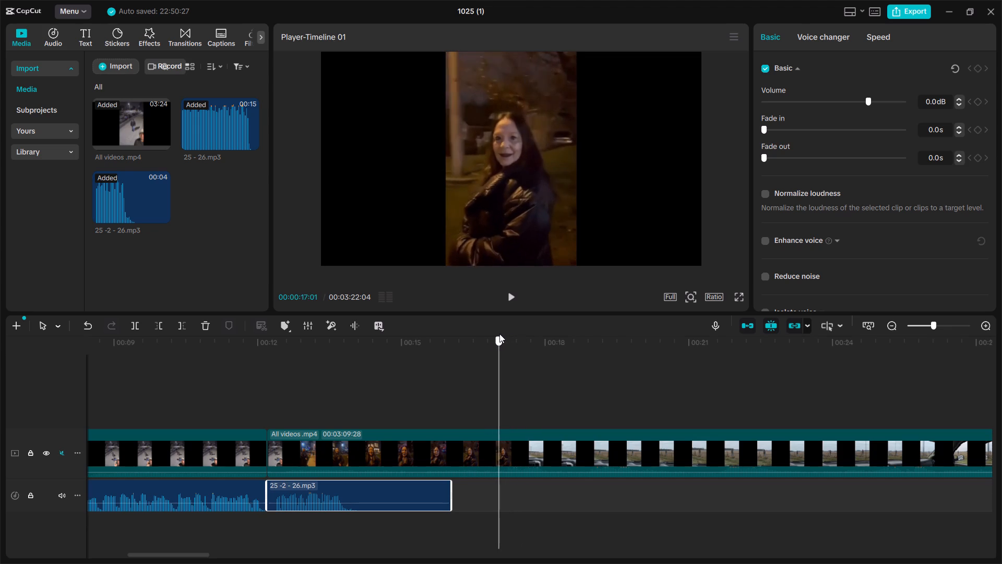
pyautogui.moveTo(499, 334); pyautogui.dragTo(508, 335)
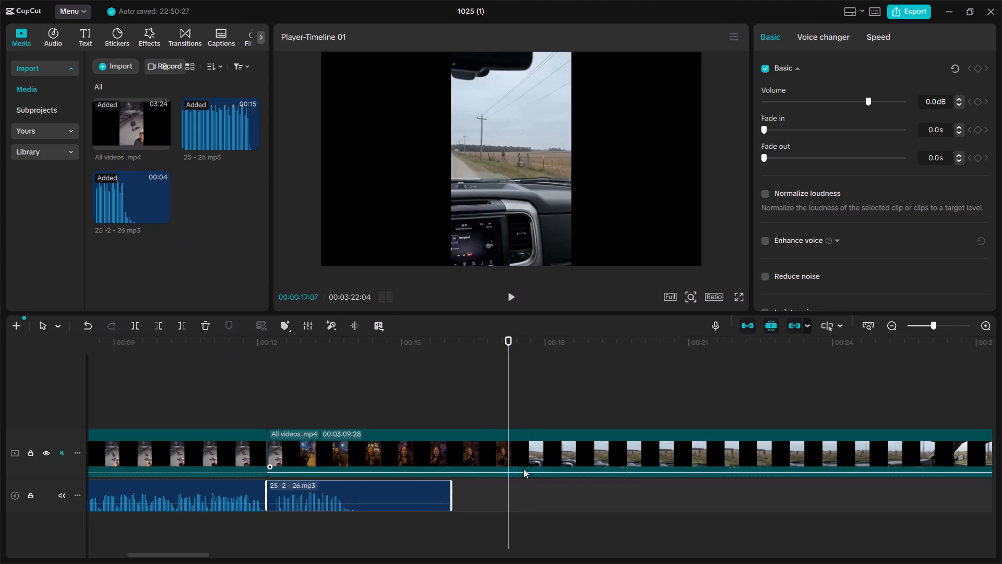
pyautogui.click(509, 455)
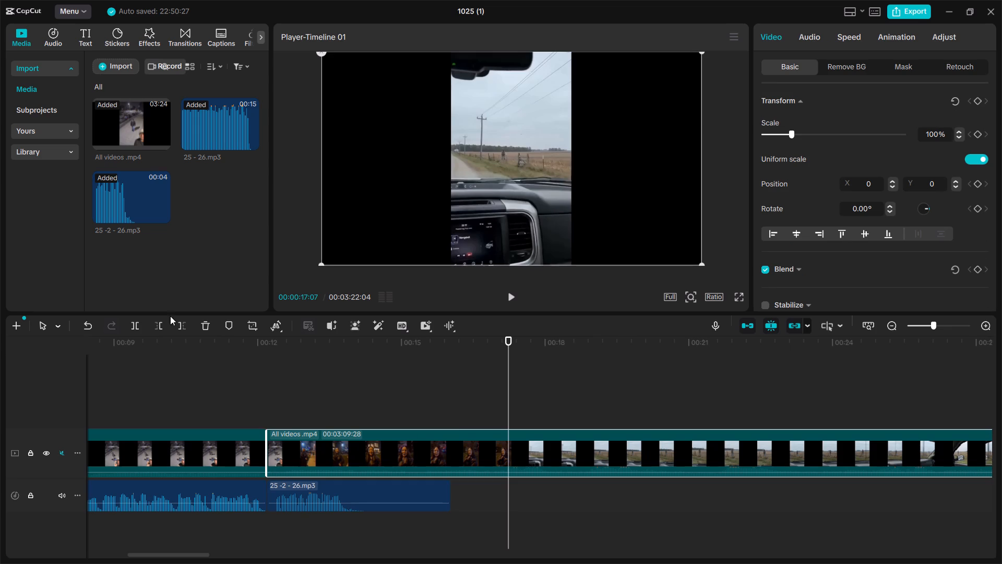
pyautogui.click(135, 328)
# Split the car footage at 00:00:30:02, just before the dark doorway scene, and delete everything after it.
pyautogui.hscroll(-1, 510, 414)
pyautogui.press('space')
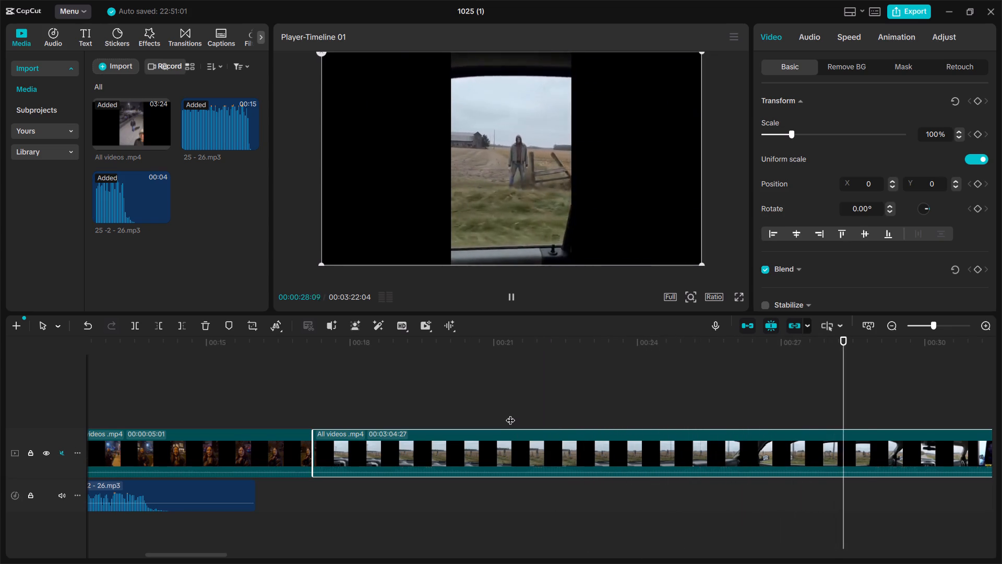
pyautogui.press('space')
pyautogui.press('space')
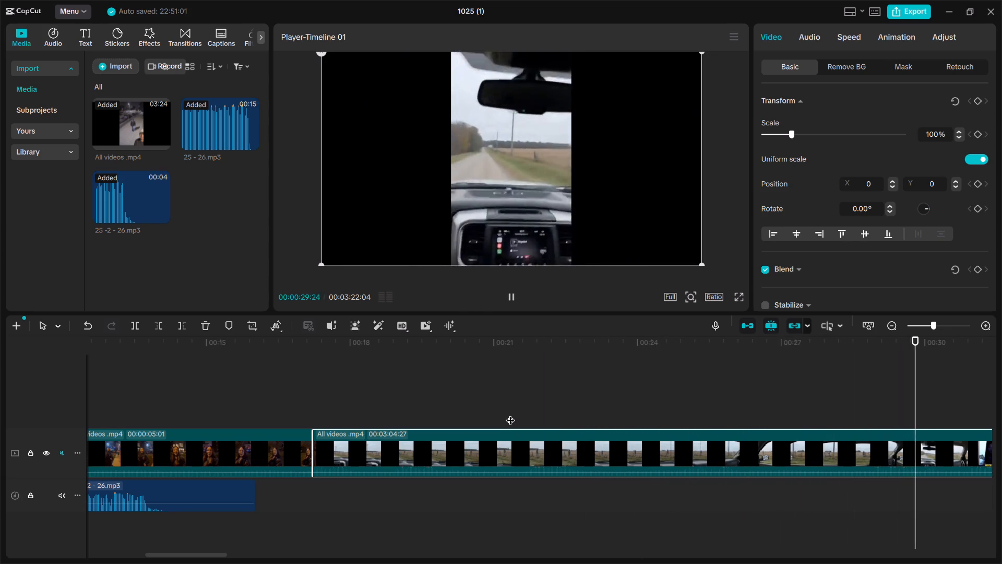
pyautogui.press('space')
pyautogui.hscroll(-2, 674, 475)
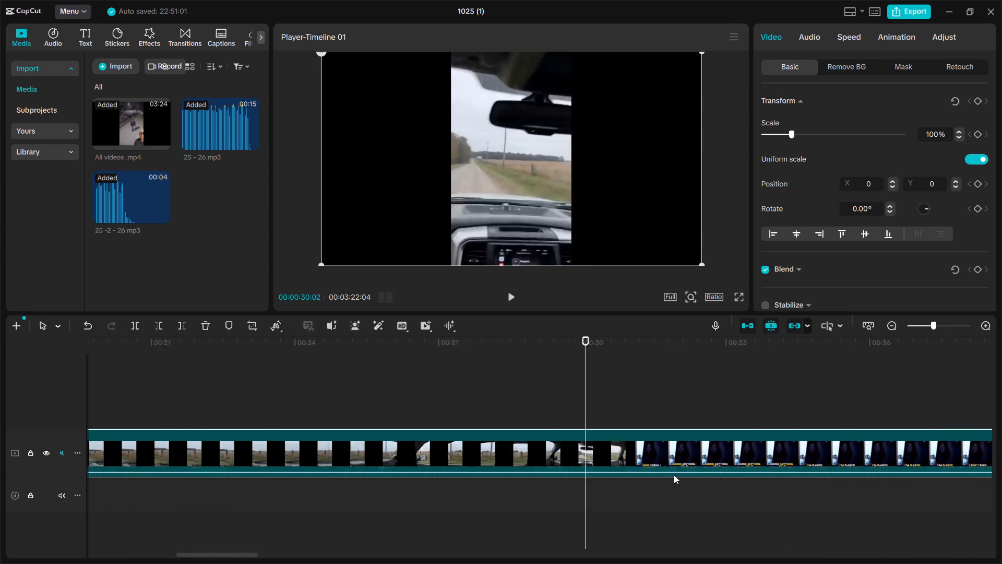
pyautogui.click(134, 325)
pyautogui.press('space')
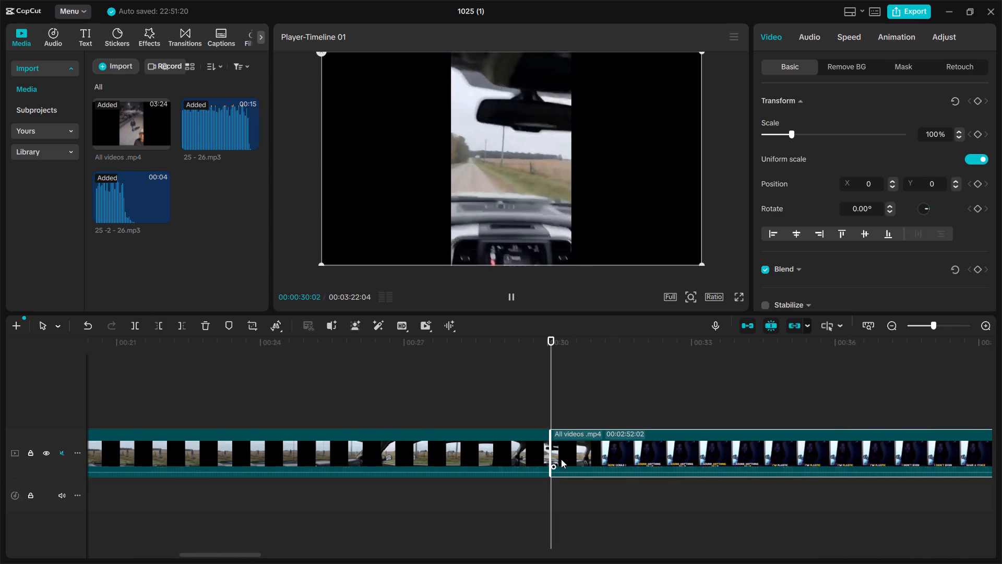
pyautogui.press('space')
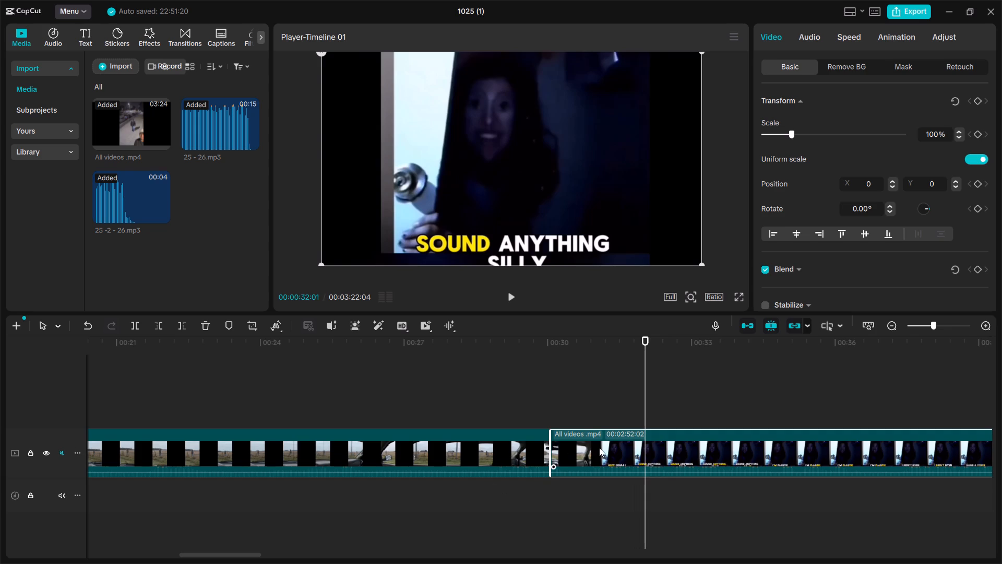
pyautogui.hscroll(1, 615, 457)
pyautogui.hscroll(-1, 615, 457)
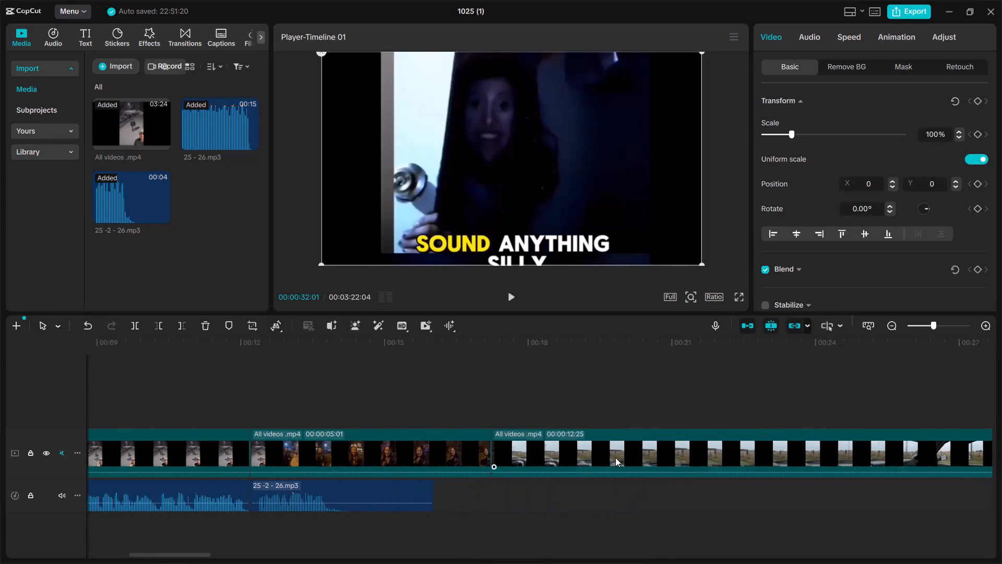
pyautogui.hscroll(-1, 615, 457)
pyautogui.click(725, 449)
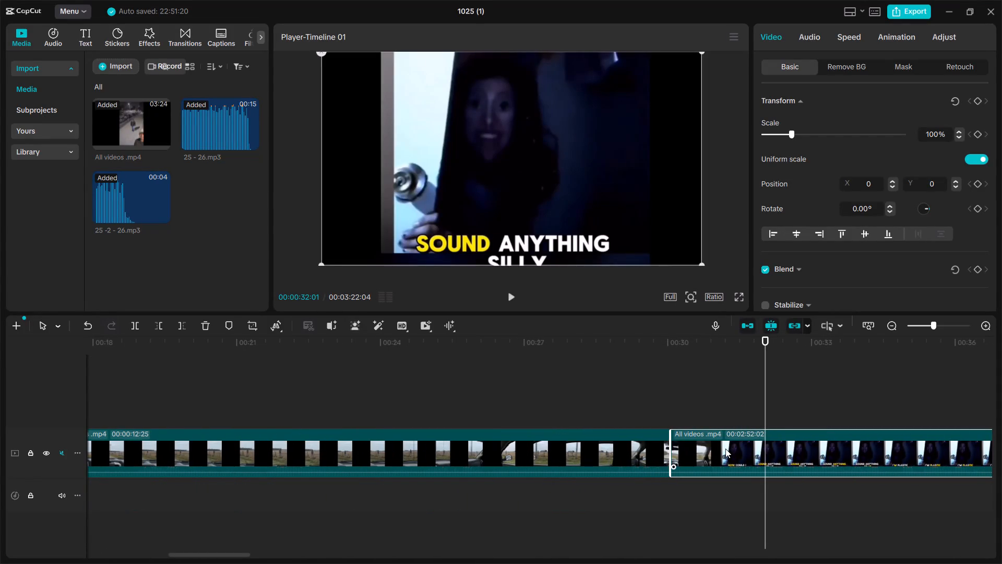
pyautogui.press('Delete')
# Split the car footage clip at 00:00:18:27 and delete its opening part before that point.
pyautogui.hscroll(2, 539, 487)
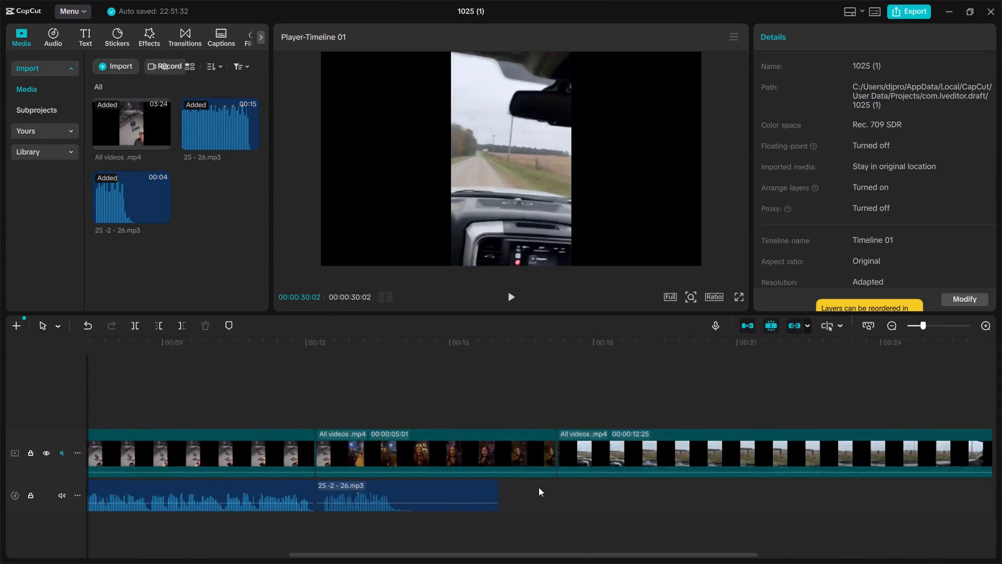
pyautogui.hscroll(1, 539, 487)
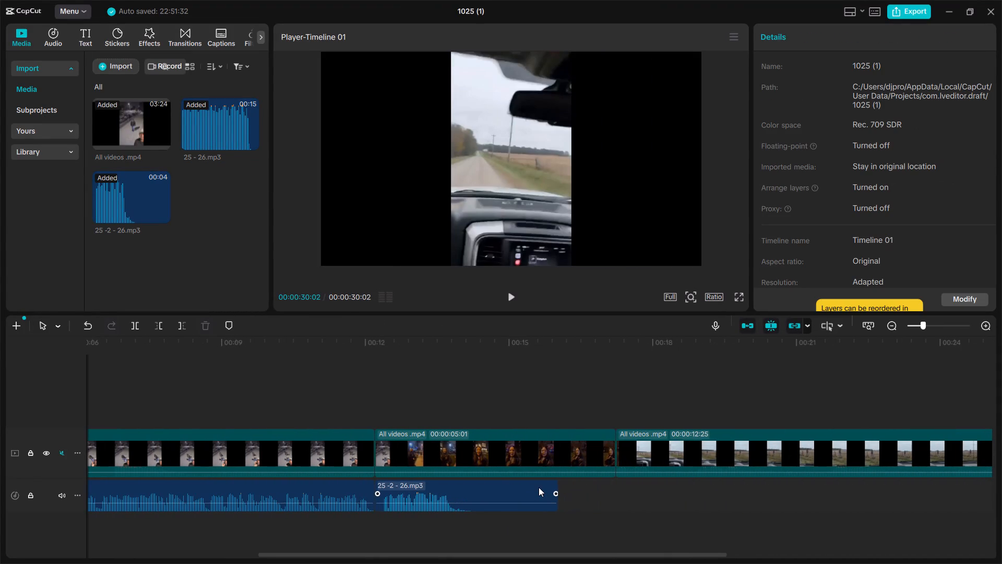
pyautogui.click(366, 342)
pyautogui.press('space')
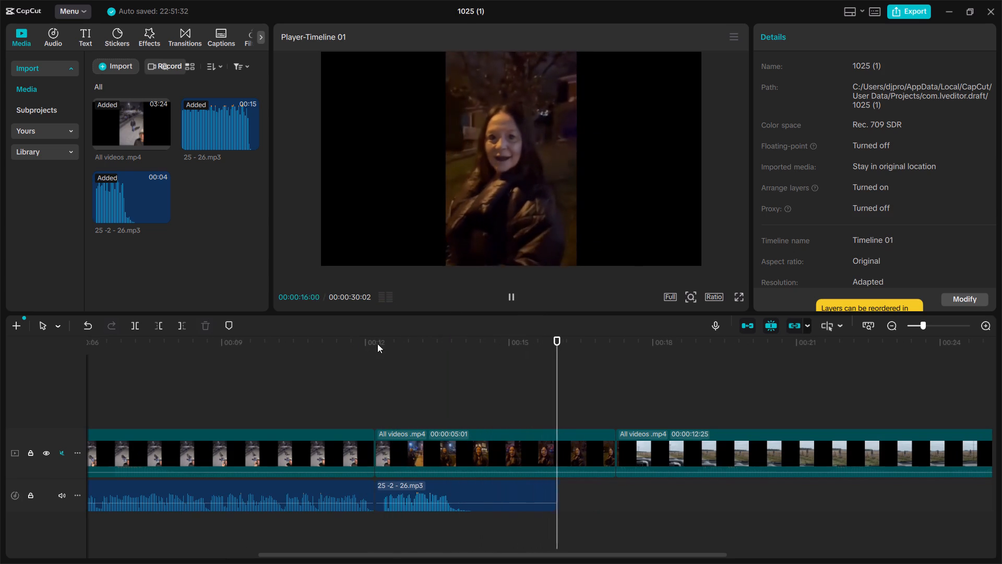
pyautogui.hscroll(-1, 505, 406)
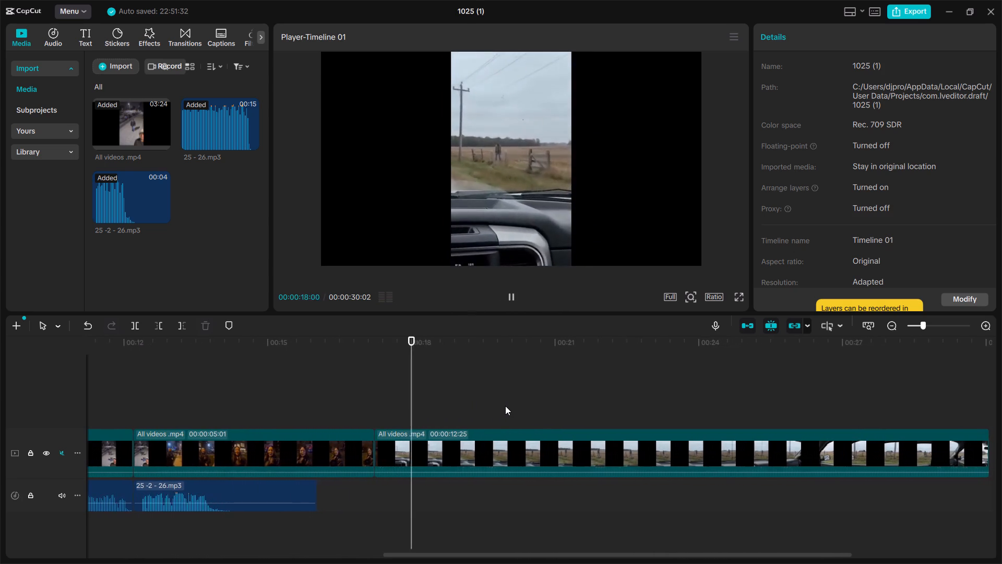
pyautogui.hscroll(-1, 505, 406)
pyautogui.press('space')
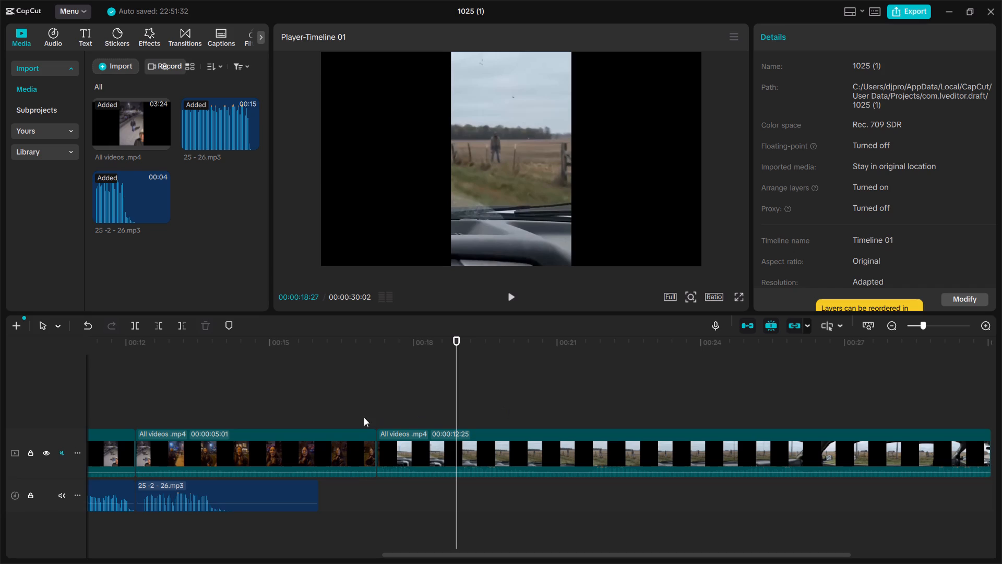
pyautogui.click(454, 456)
pyautogui.click(134, 325)
pyautogui.click(414, 449)
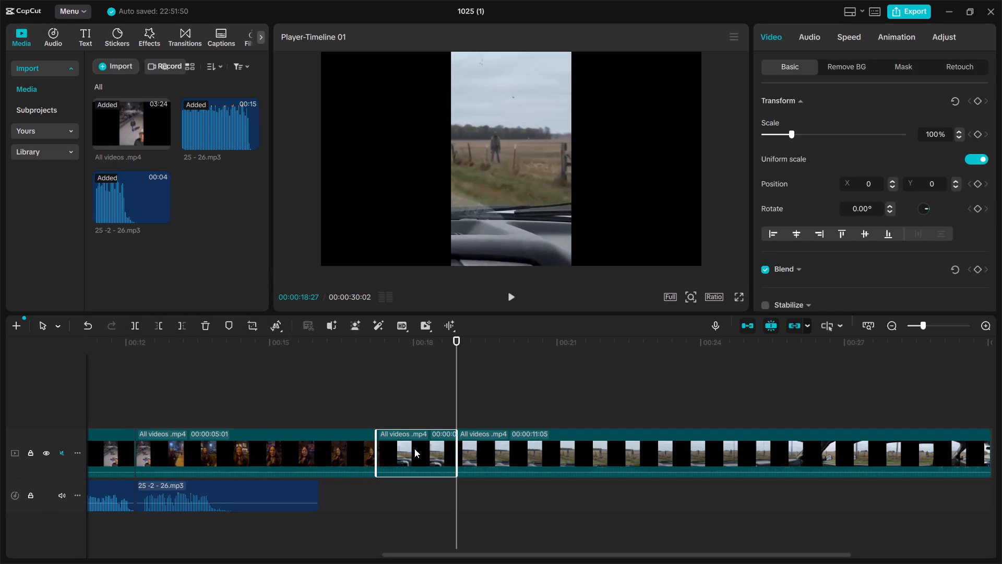
pyautogui.press('Delete')
# Split the shortened car footage clip at 00:00:19:03 and delete its opening part before that point.
pyautogui.press('space')
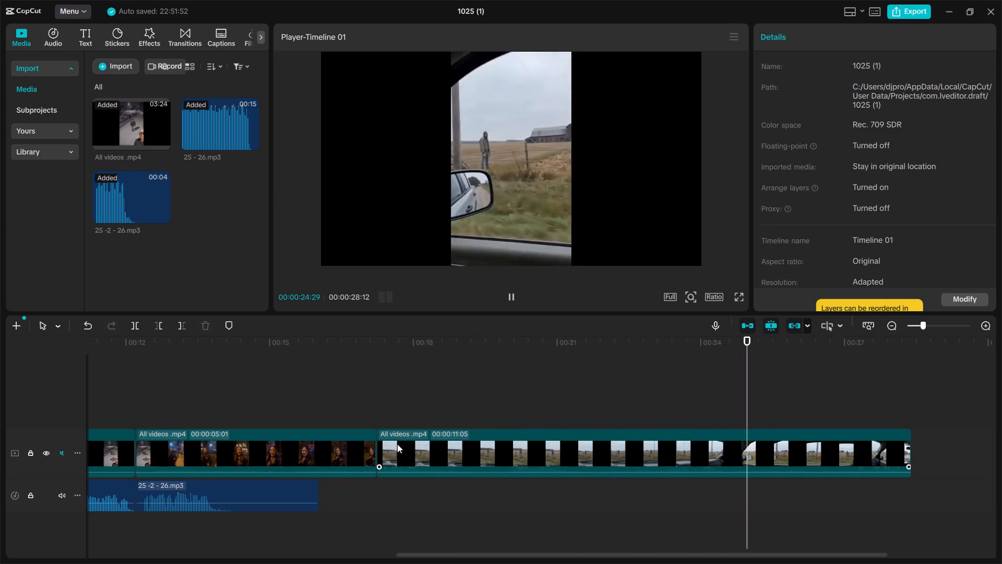
pyautogui.press('space')
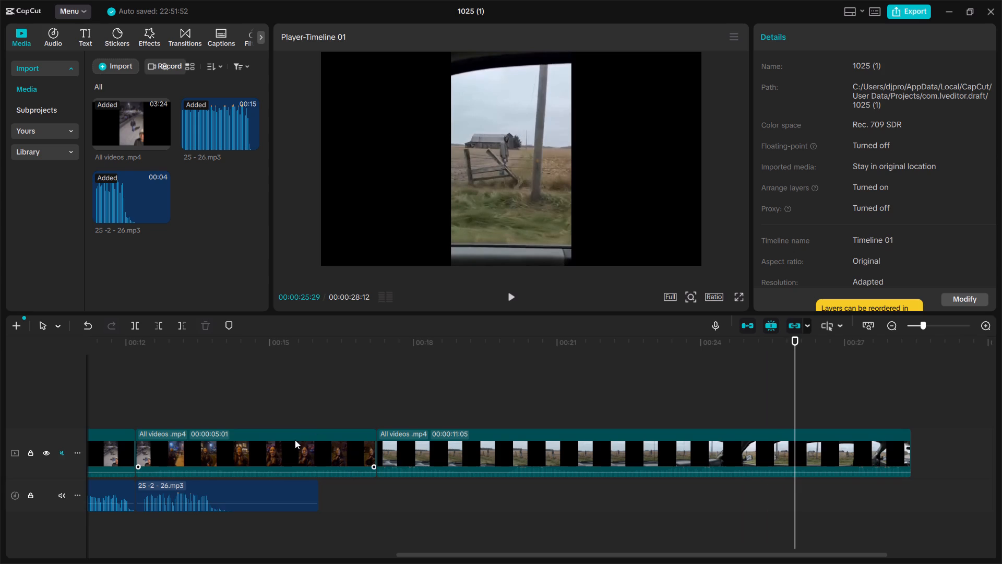
pyautogui.click(134, 343)
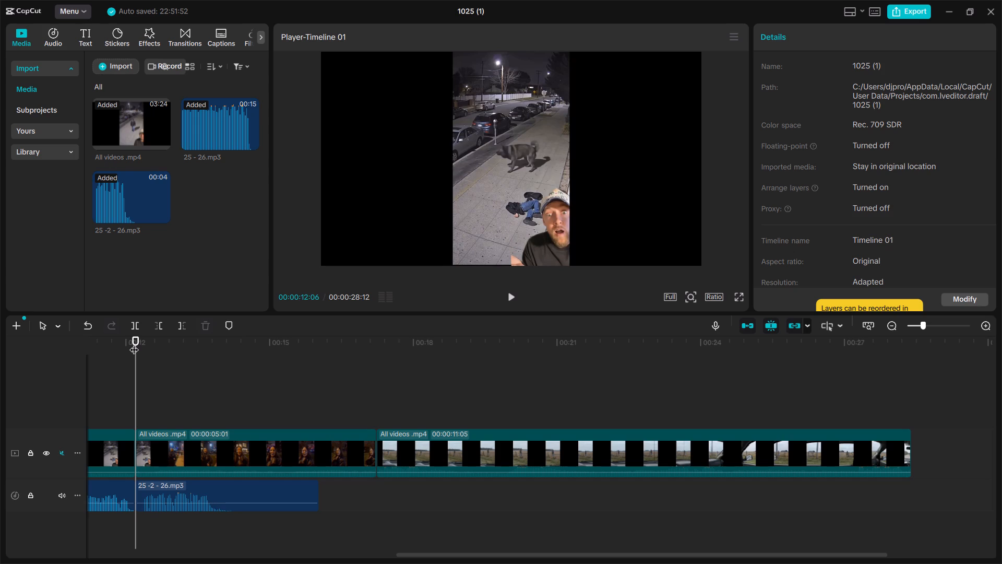
pyautogui.press('space')
pyautogui.press('space')
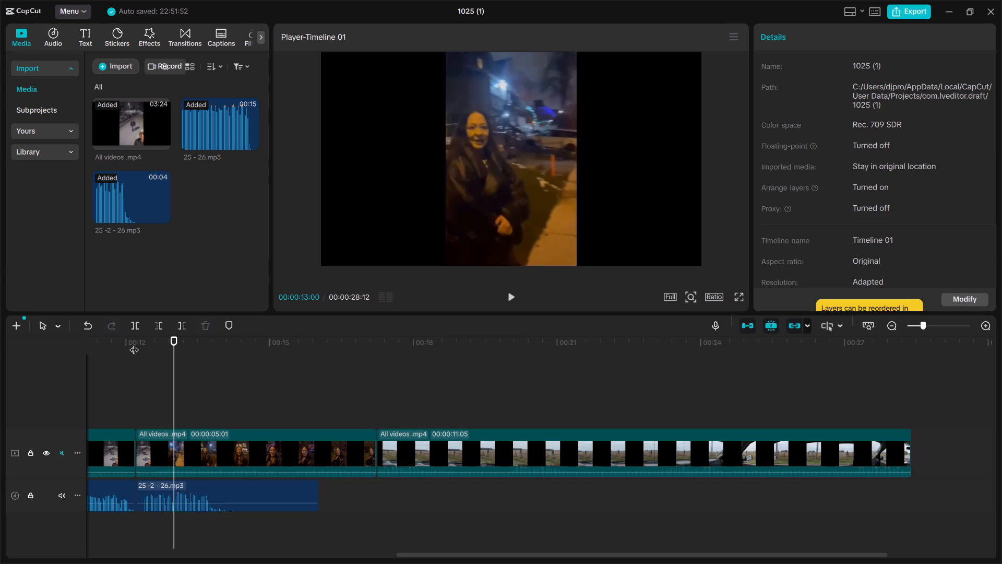
pyautogui.press('space')
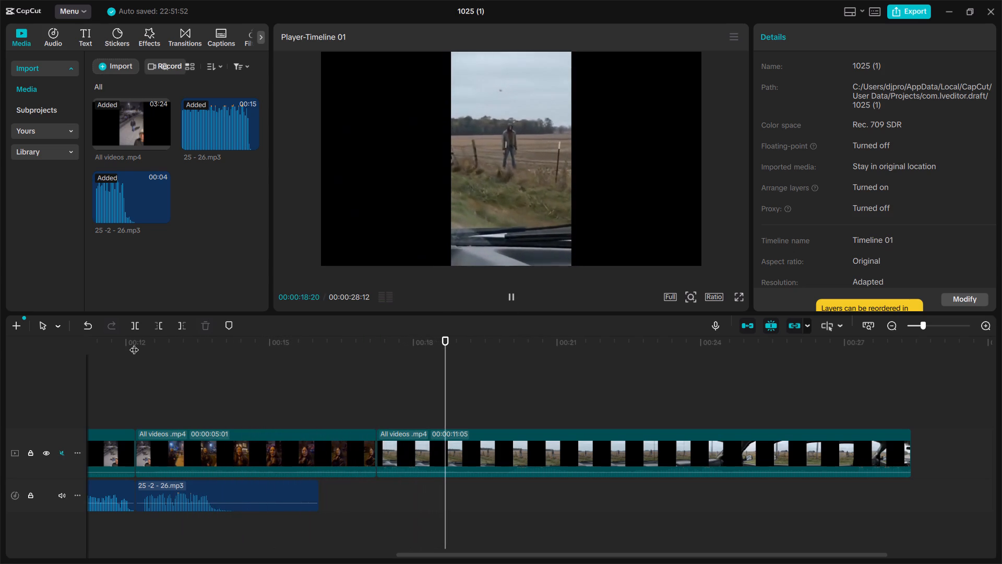
pyautogui.press('space')
pyautogui.press('space')
pyautogui.press('space')
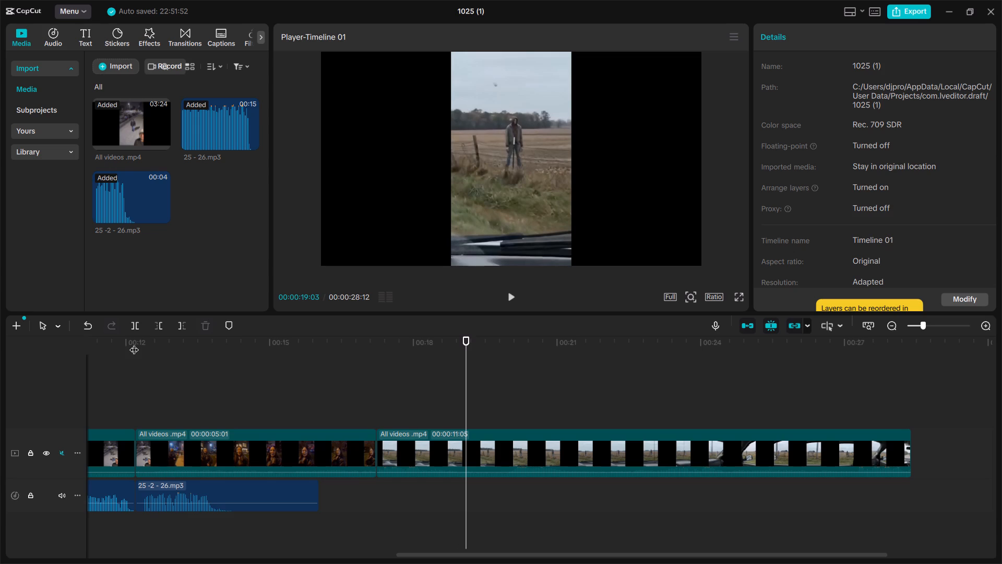
pyautogui.click(466, 450)
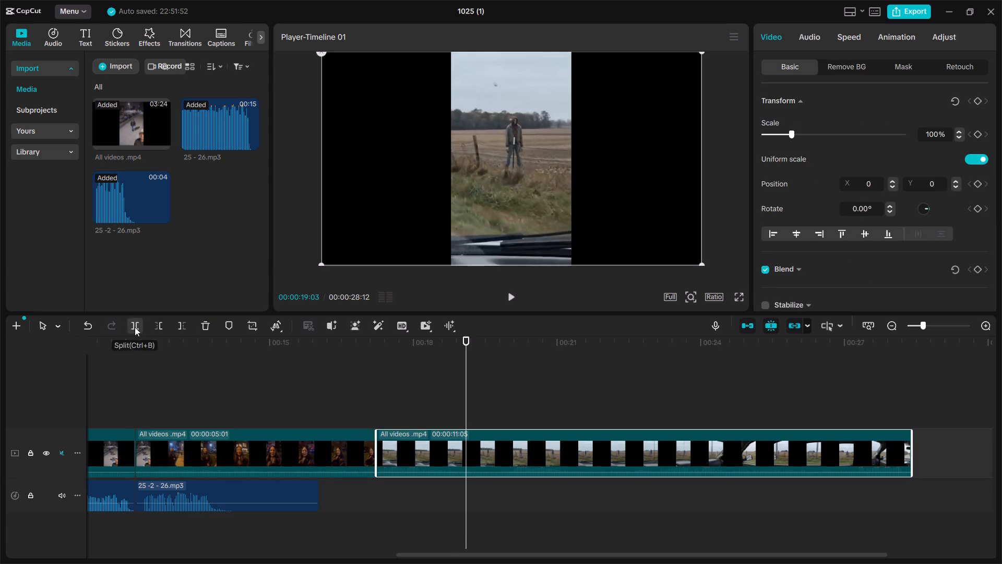
pyautogui.click(135, 327)
pyautogui.click(448, 452)
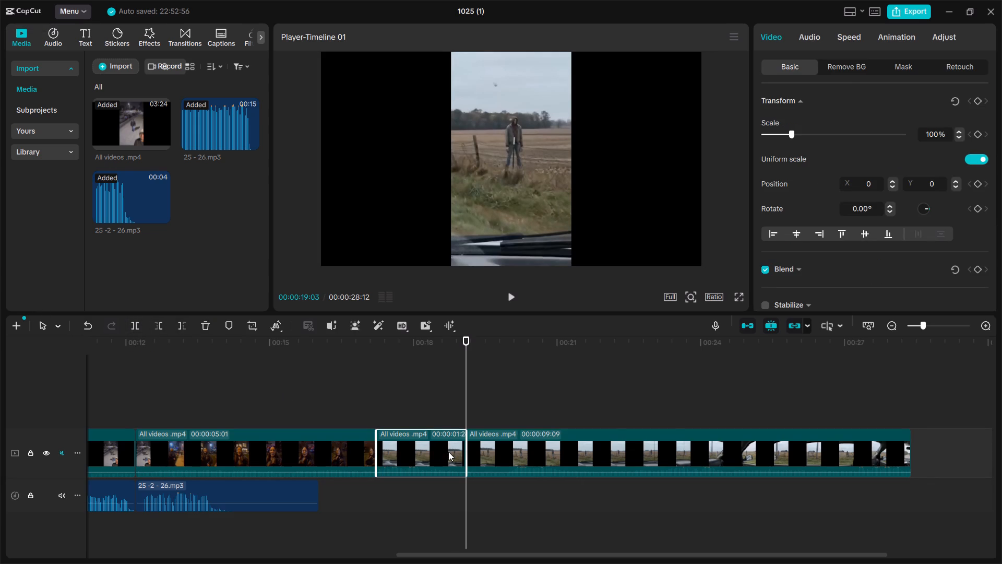
pyautogui.press('Delete')
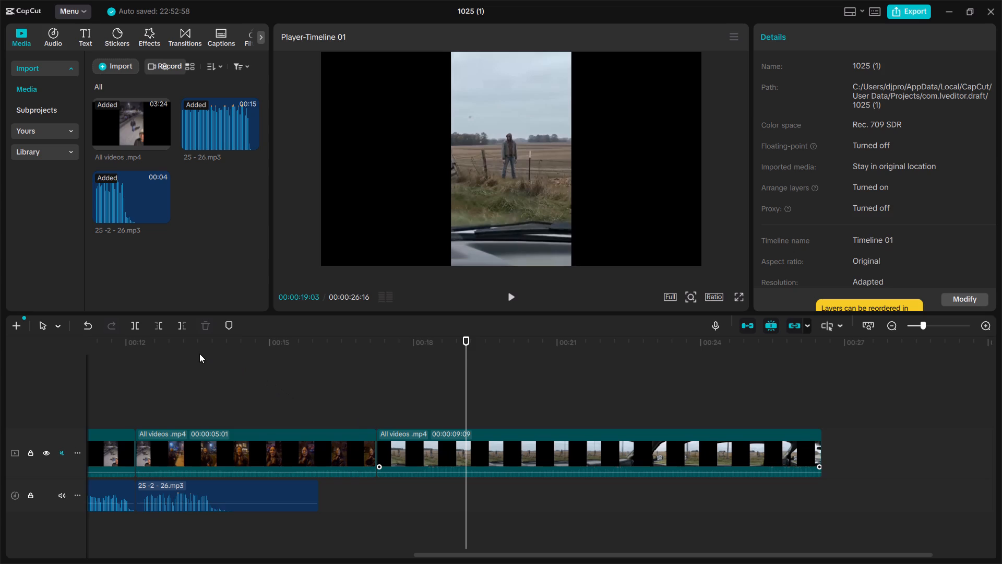
# Play from about 12 seconds to the end of the timeline to review the trimmed car footage after the voice-over.
pyautogui.click(139, 342)
pyautogui.press('space')
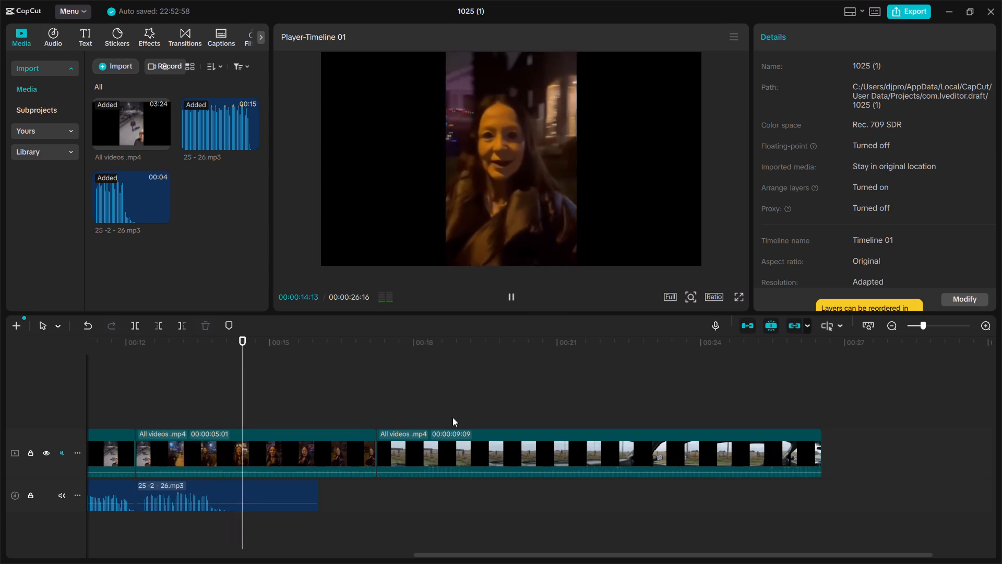
pyautogui.hscroll(-1, 452, 417)
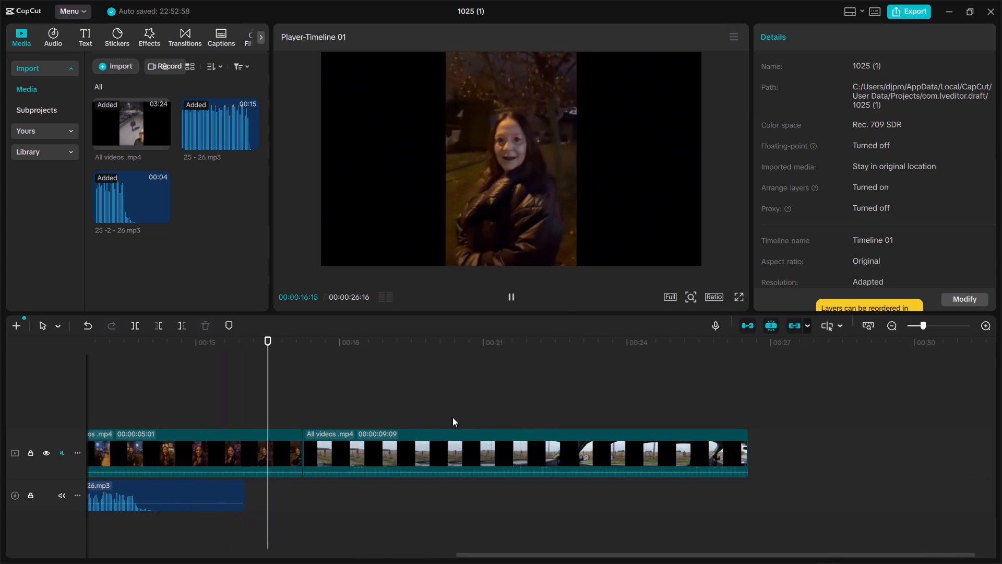
pyautogui.hscroll(-1, 452, 417)
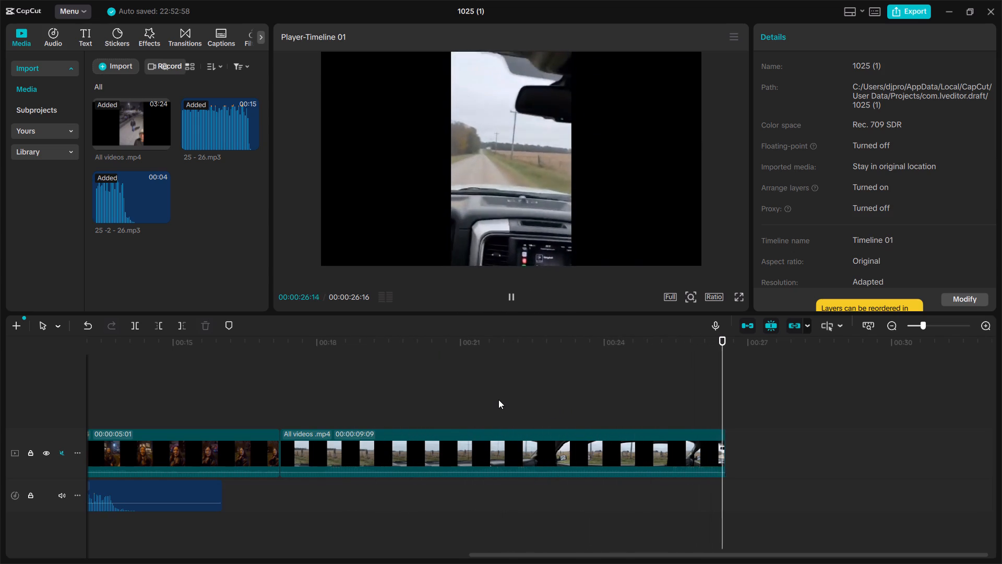
pyautogui.hscroll(2, 460, 404)
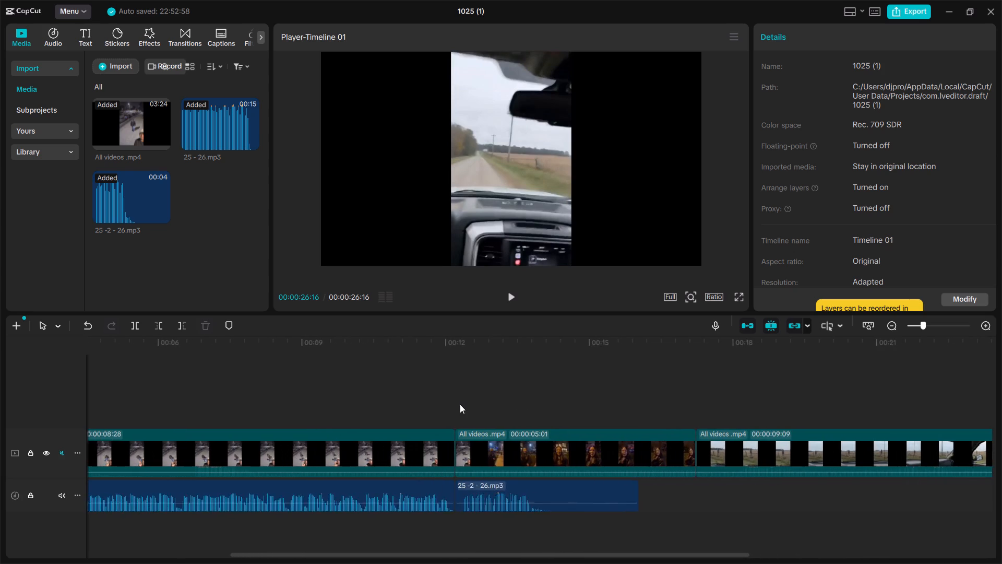
# Play the whole timeline from 00:00:00:00 to its end to review the cut against both voice-over clips.
pyautogui.hscroll(6, 460, 404)
pyautogui.hscroll(3, 355, 395)
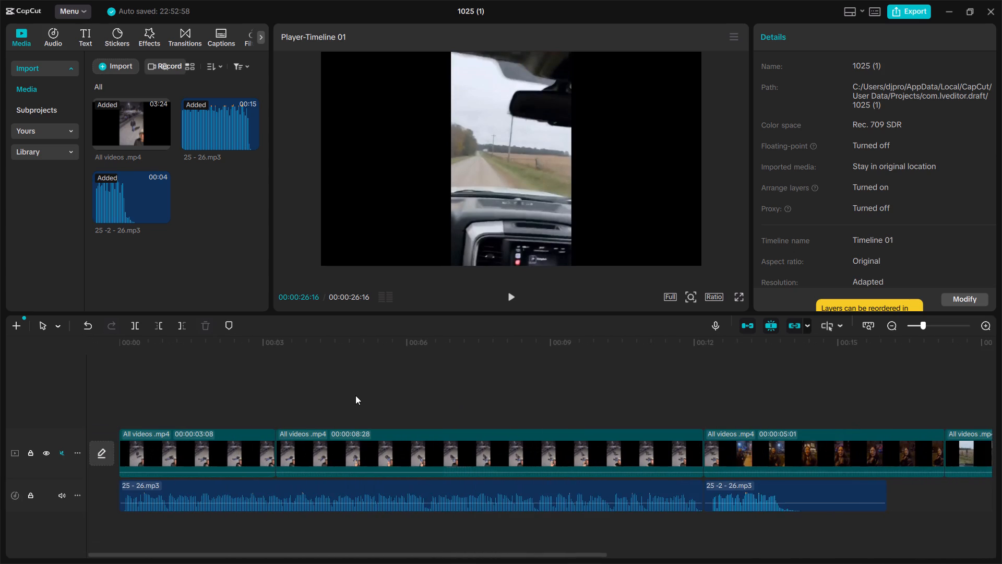
pyautogui.hscroll(-1, 280, 395)
pyautogui.hscroll(1, 280, 395)
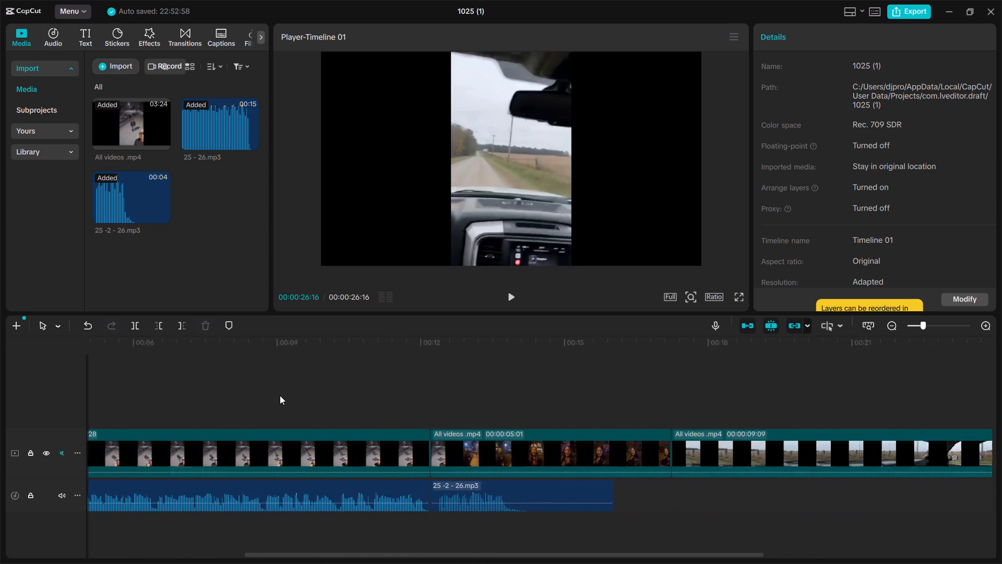
pyautogui.hscroll(2, 280, 395)
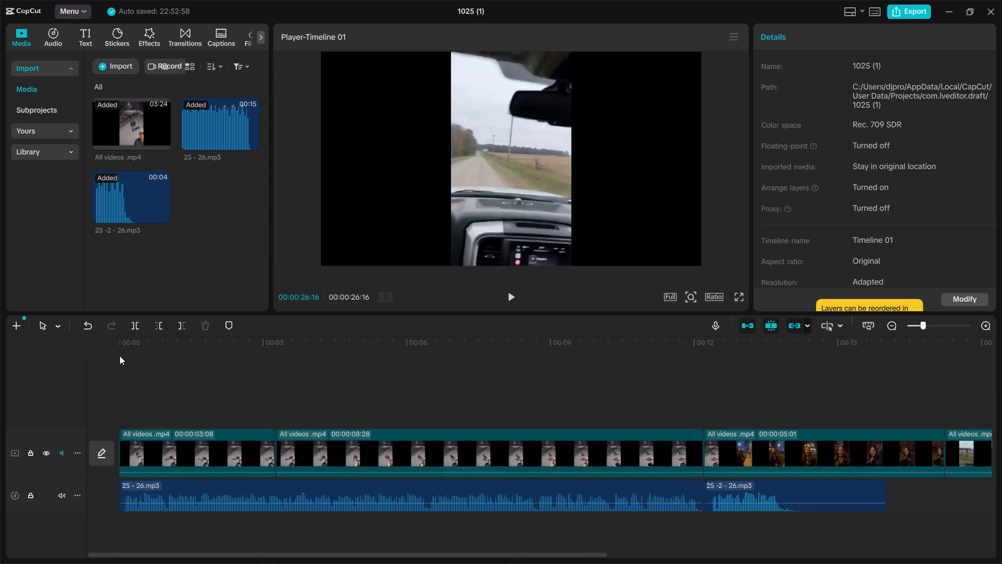
pyautogui.click(120, 344)
pyautogui.press('space')
pyautogui.press('space')
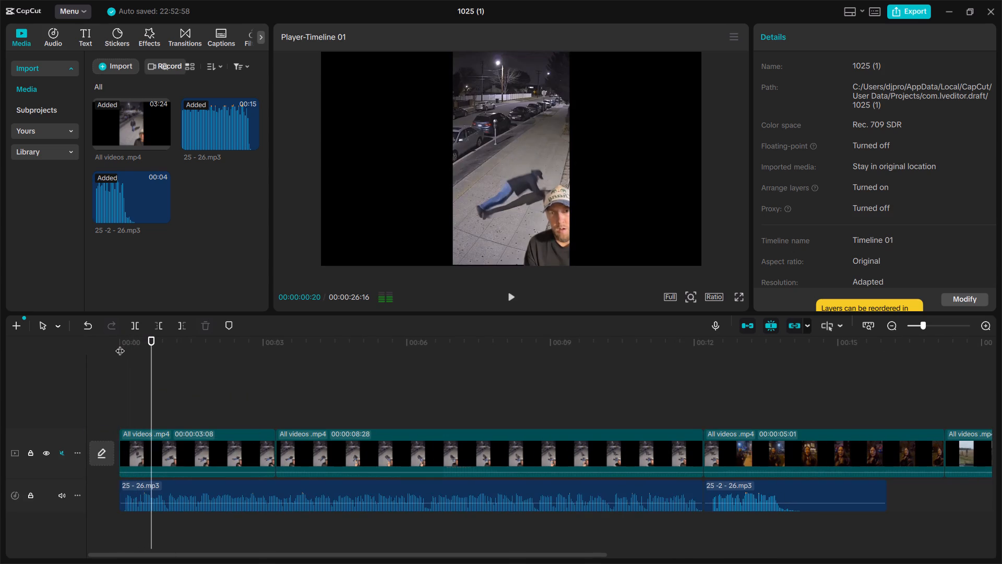
pyautogui.moveTo(151, 339); pyautogui.dragTo(136, 337)
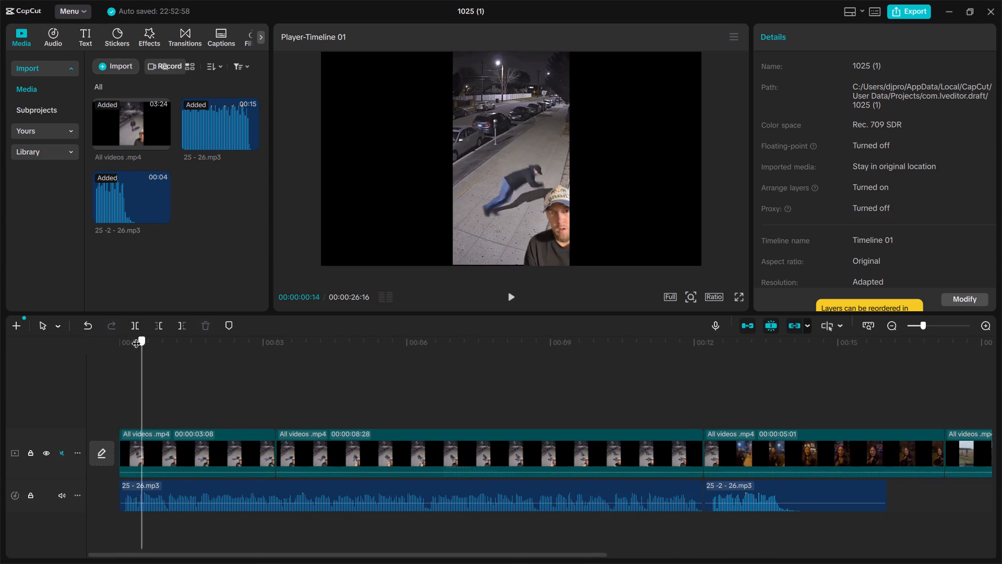
pyautogui.moveTo(136, 337); pyautogui.dragTo(122, 333)
pyautogui.press('space')
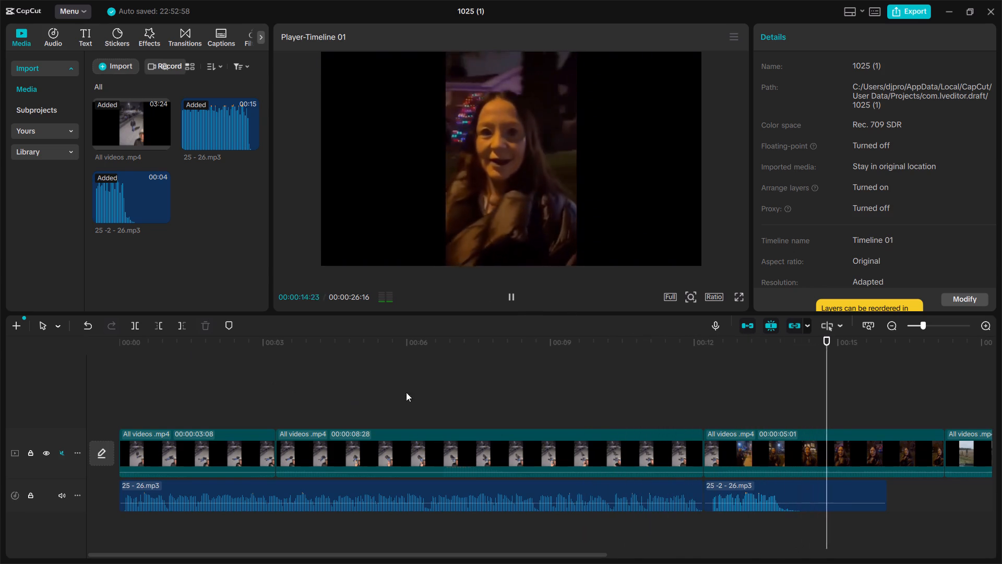
pyautogui.hscroll(-1, 446, 390)
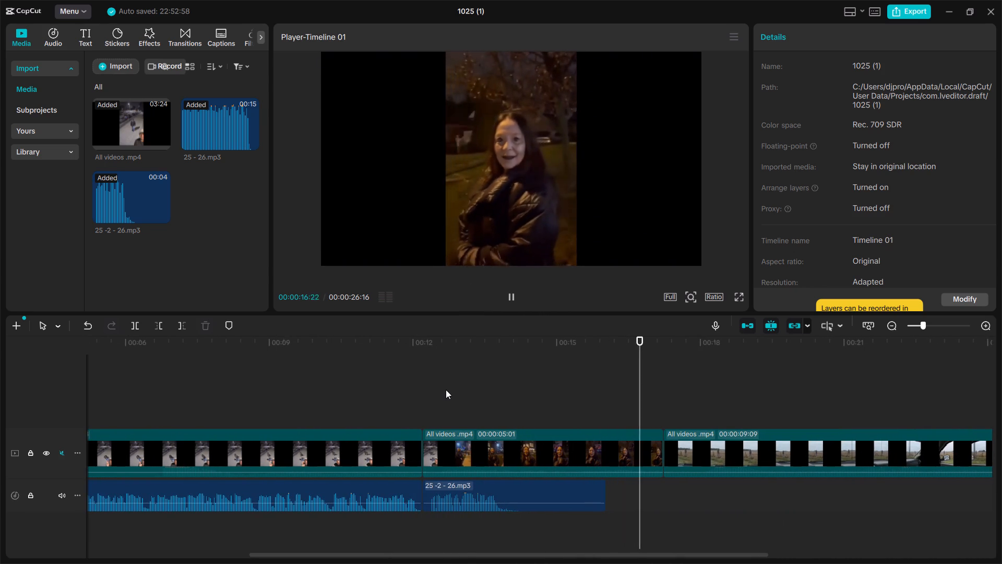
pyautogui.hscroll(1, 553, 390)
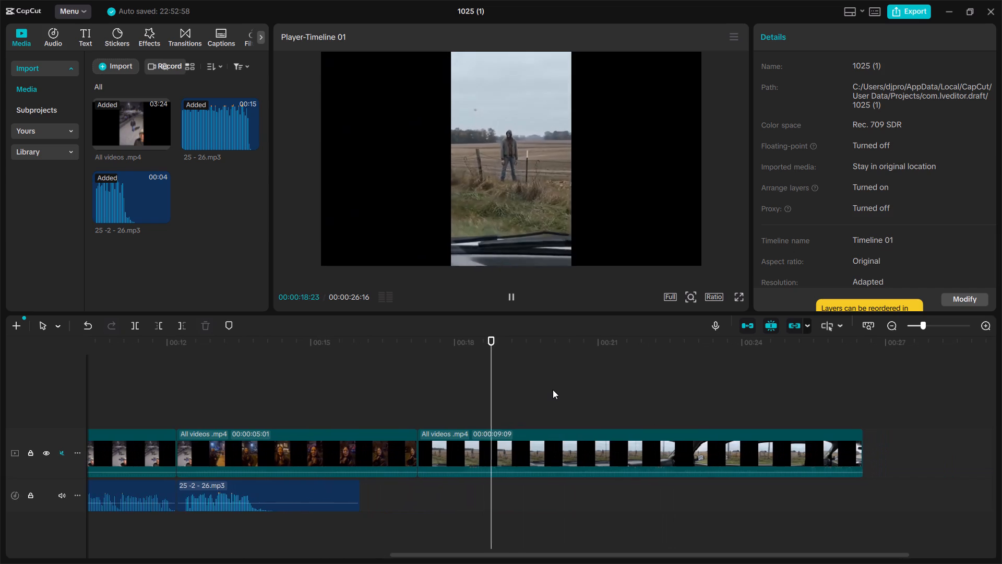
pyautogui.hscroll(1, 553, 390)
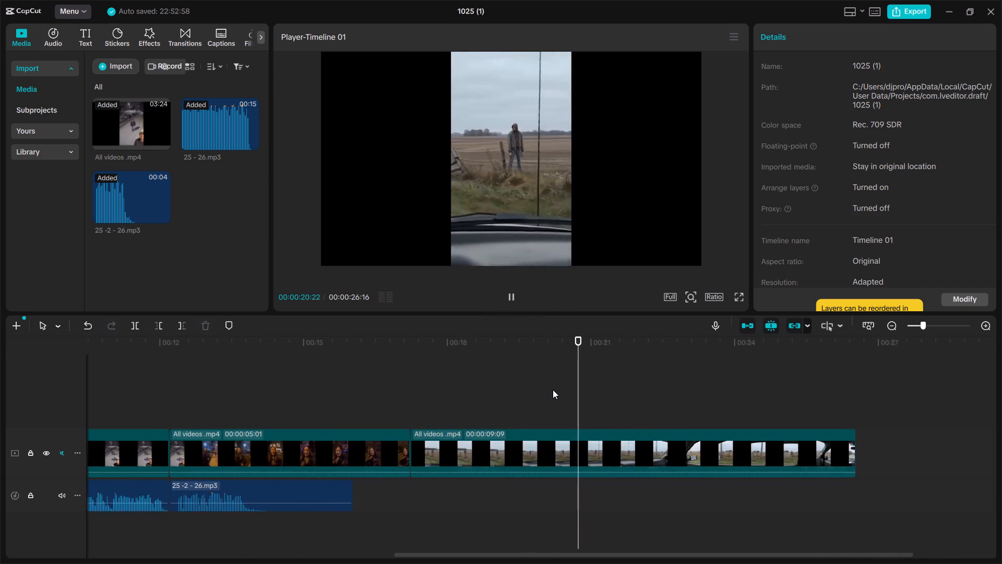
pyautogui.hscroll(1, 553, 390)
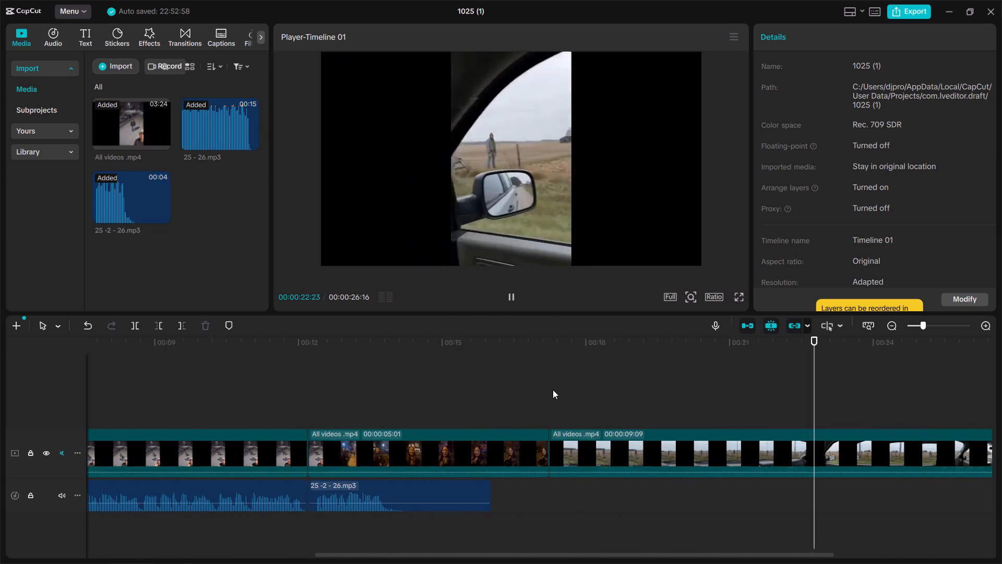
pyautogui.hscroll(7, 553, 390)
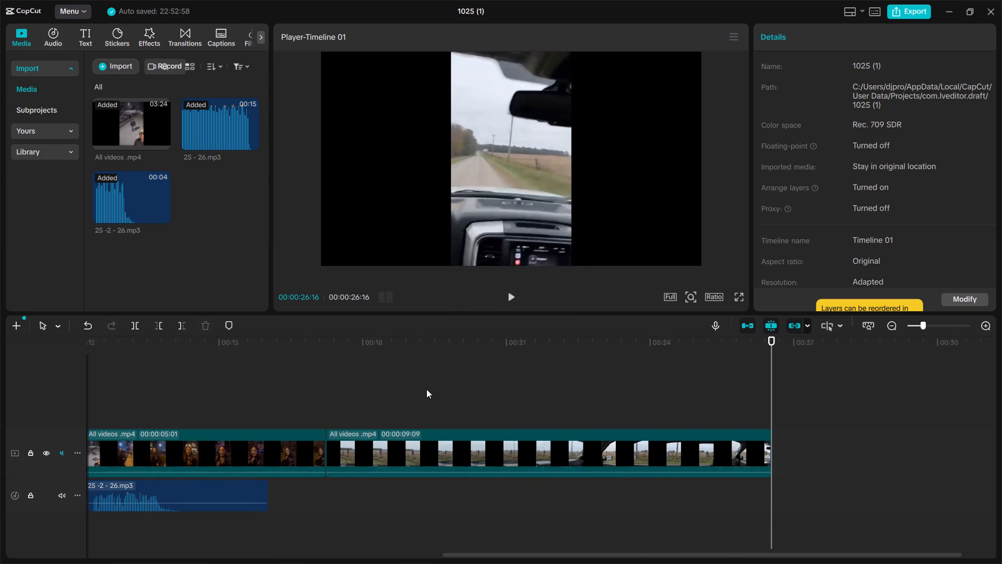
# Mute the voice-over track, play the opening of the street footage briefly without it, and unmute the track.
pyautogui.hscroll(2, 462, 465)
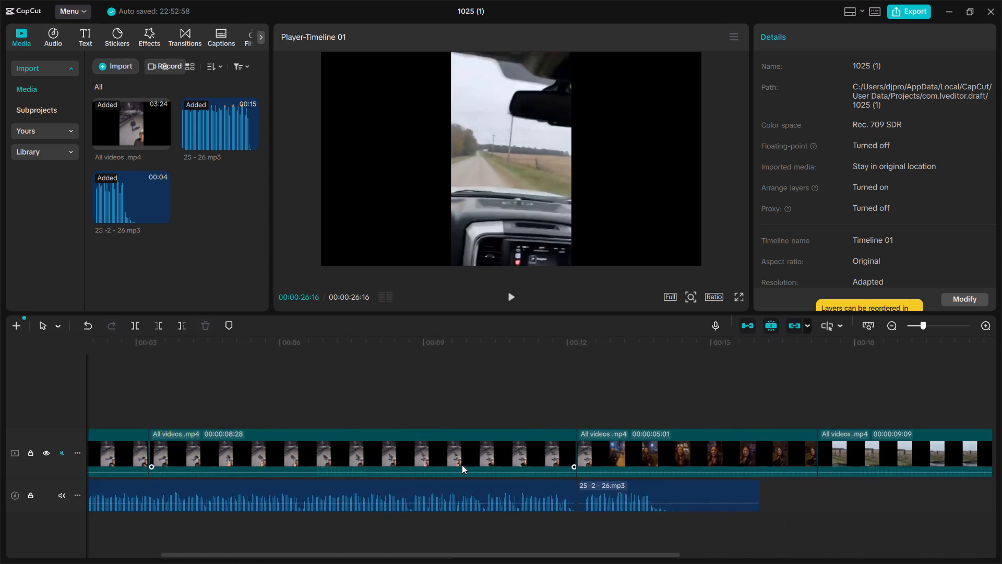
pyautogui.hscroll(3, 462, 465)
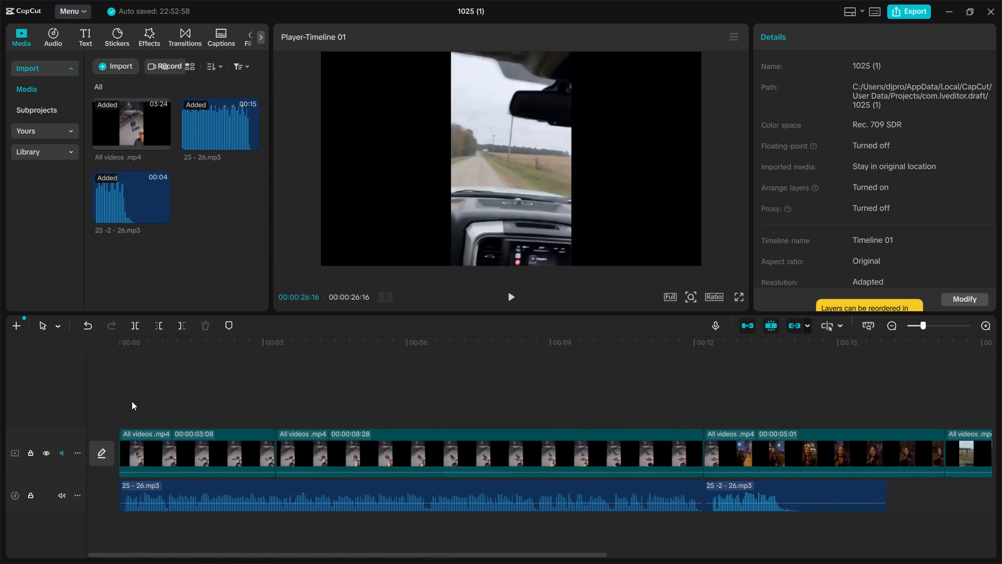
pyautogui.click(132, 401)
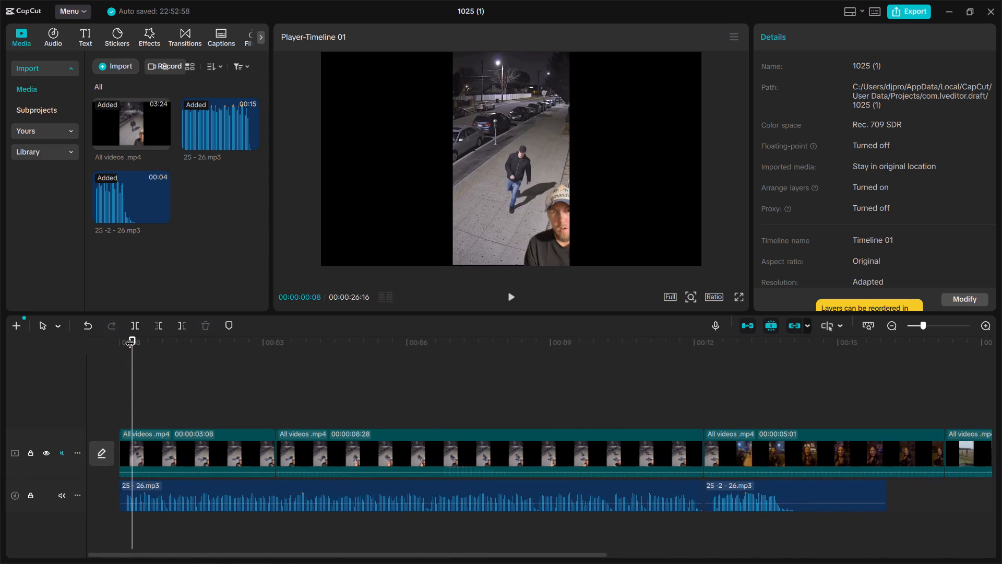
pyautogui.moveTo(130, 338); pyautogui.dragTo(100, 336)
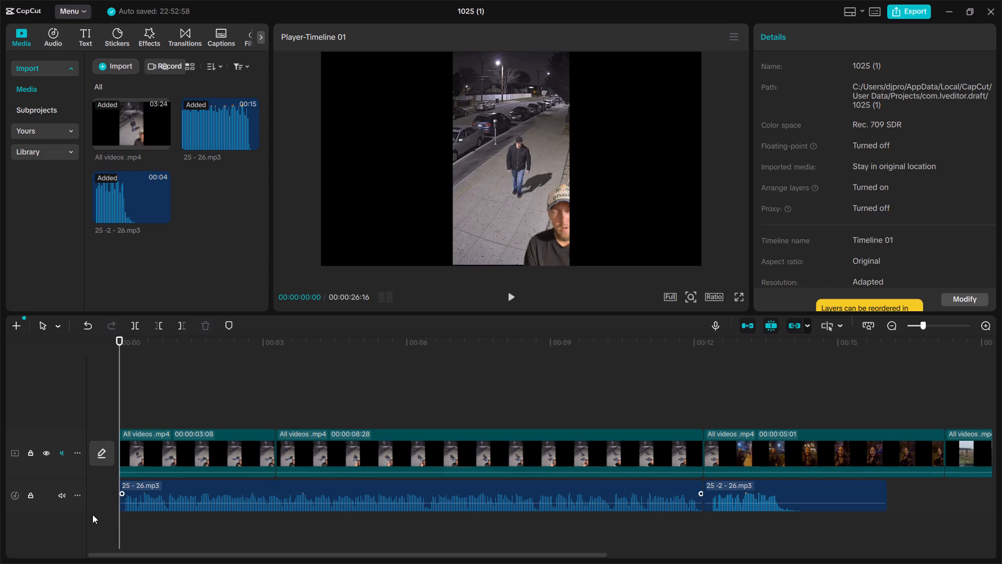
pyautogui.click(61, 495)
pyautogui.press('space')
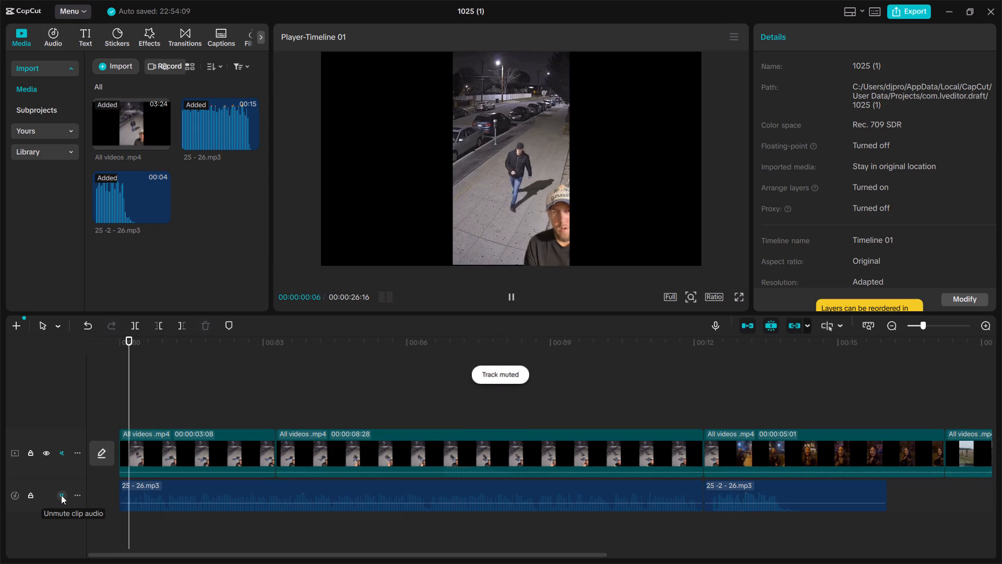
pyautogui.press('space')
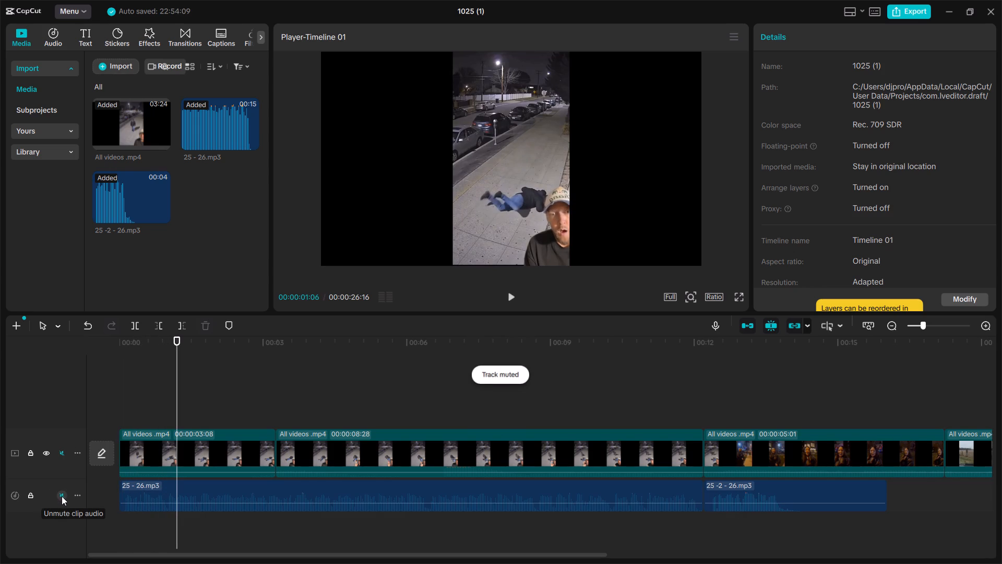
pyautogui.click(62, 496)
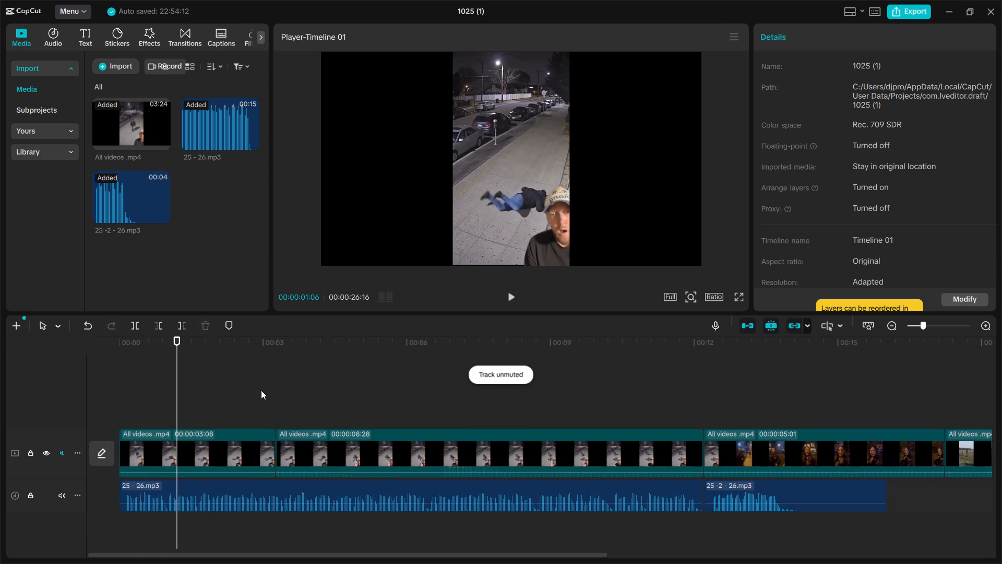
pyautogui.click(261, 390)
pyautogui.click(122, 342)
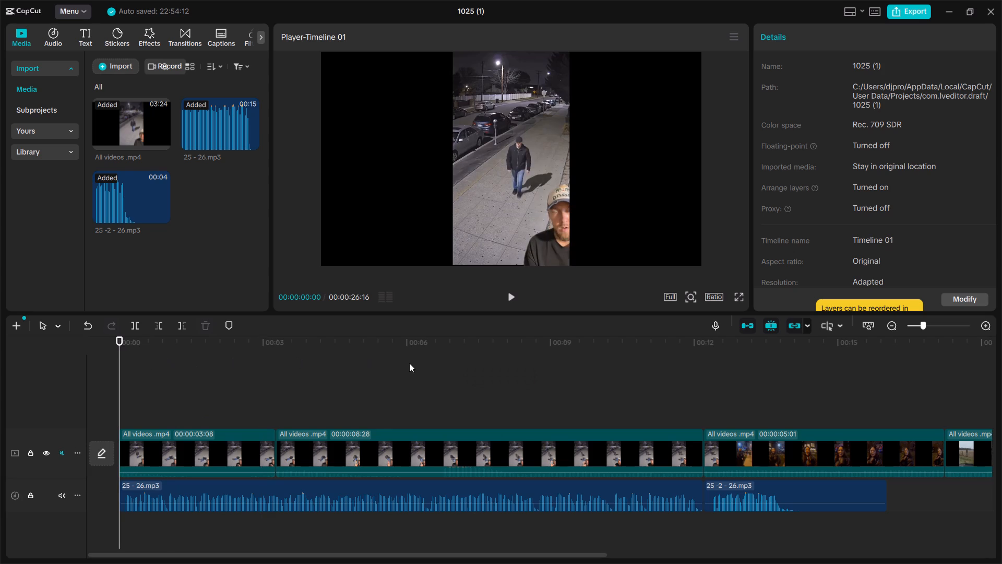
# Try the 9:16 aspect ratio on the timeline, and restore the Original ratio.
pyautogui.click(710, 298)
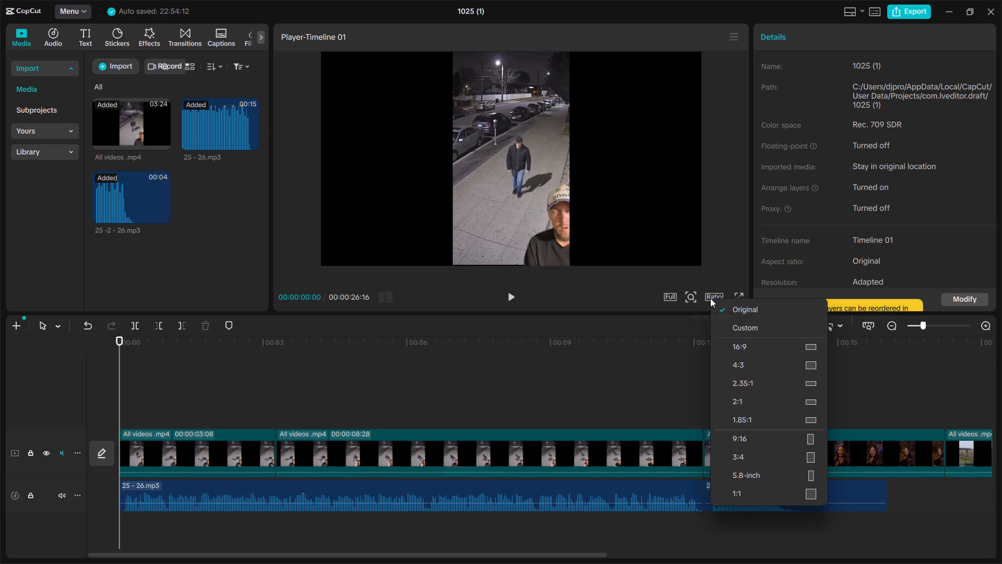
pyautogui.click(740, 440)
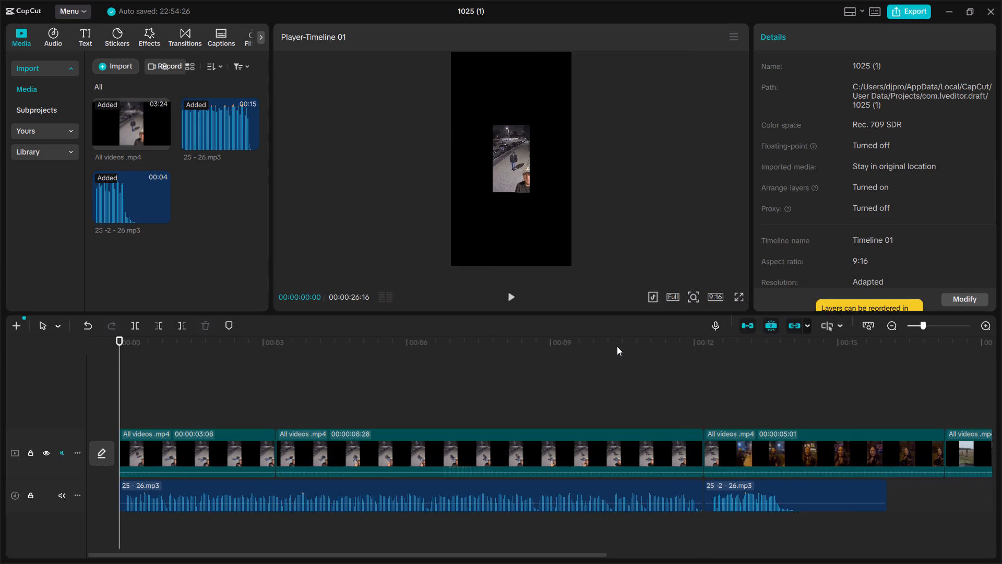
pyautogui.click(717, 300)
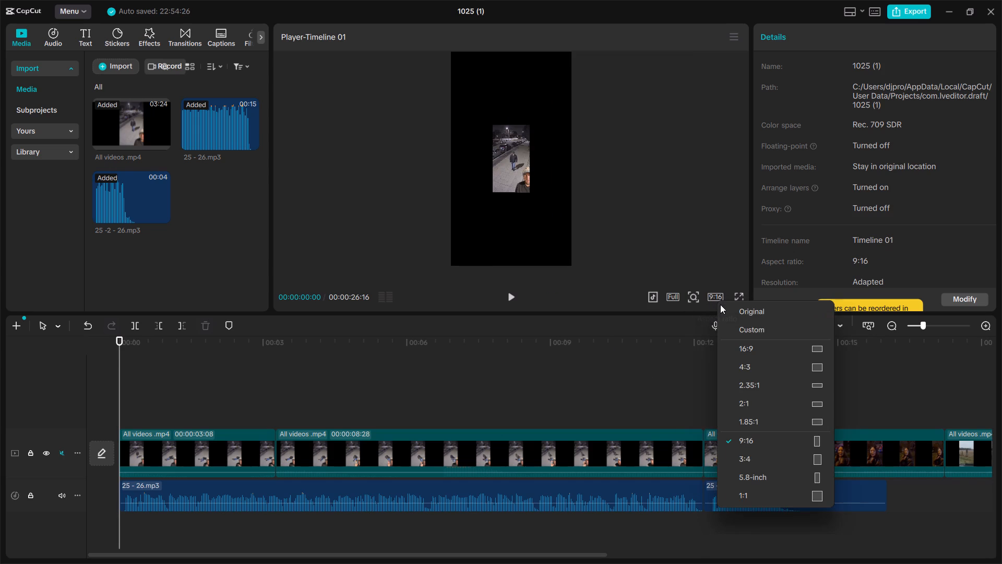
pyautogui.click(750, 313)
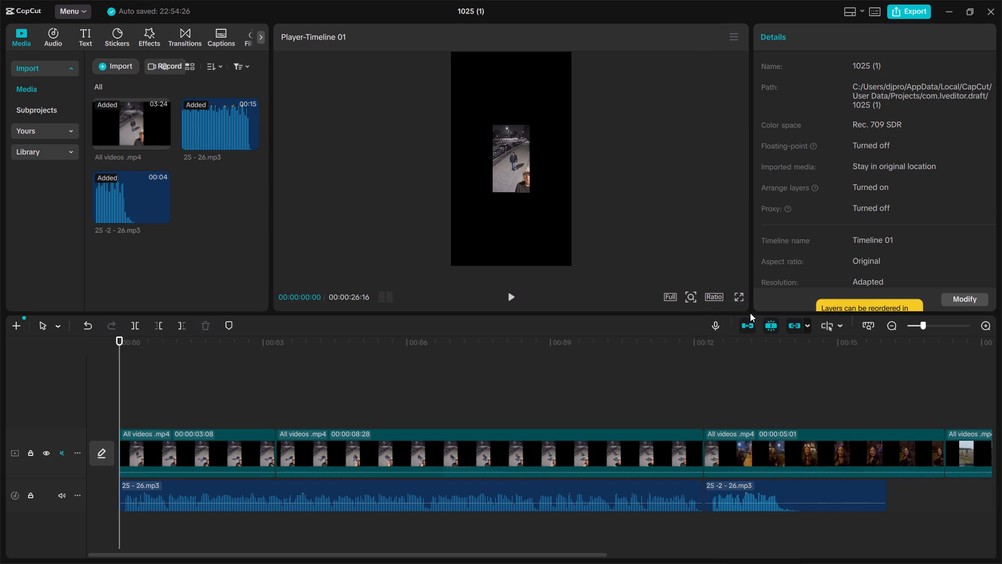
# Play the edited timeline once more from the start to the end of the car footage for a final check.
pyautogui.press('space')
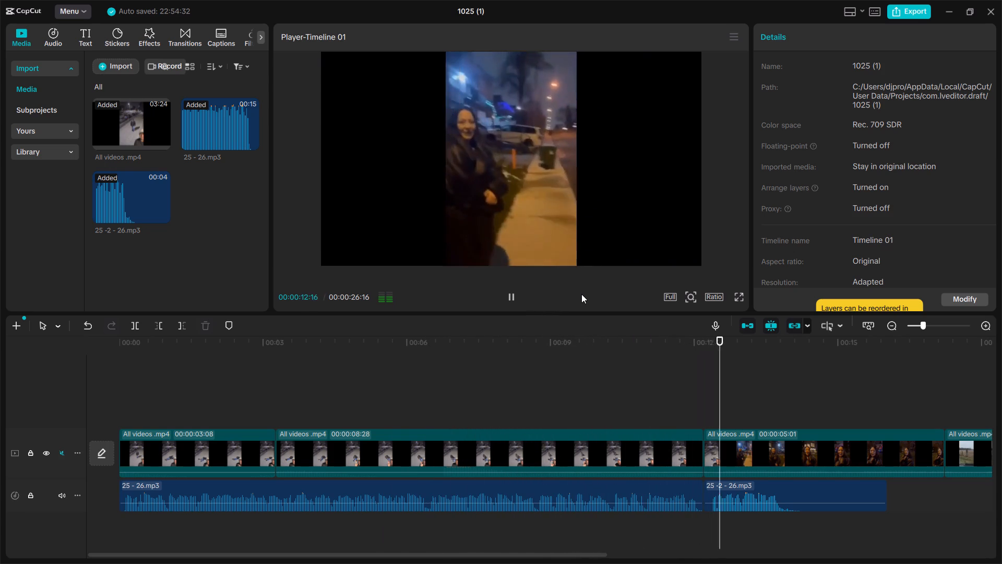
pyautogui.hscroll(-1, 676, 390)
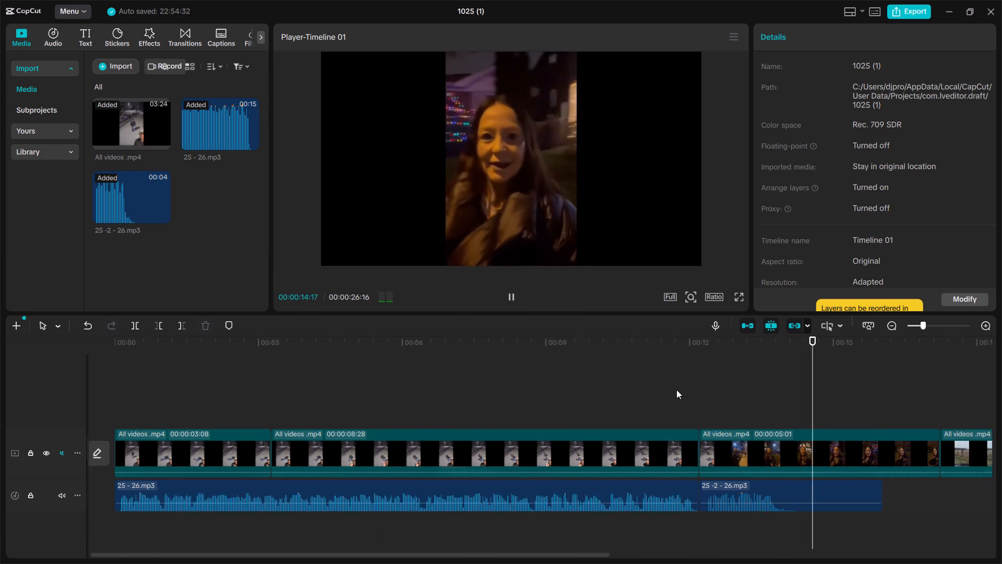
pyautogui.hscroll(-2, 676, 390)
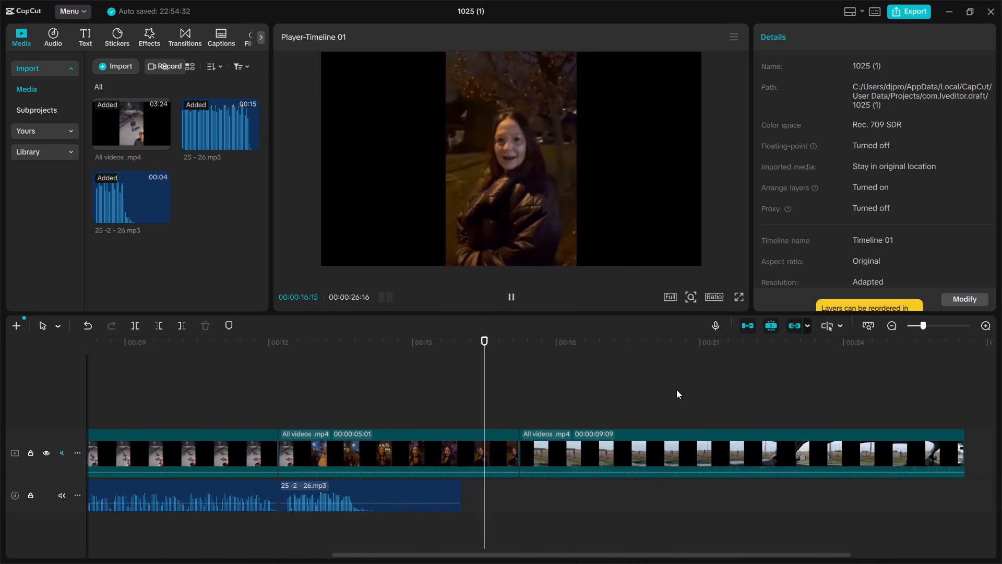
pyautogui.hscroll(-1, 676, 390)
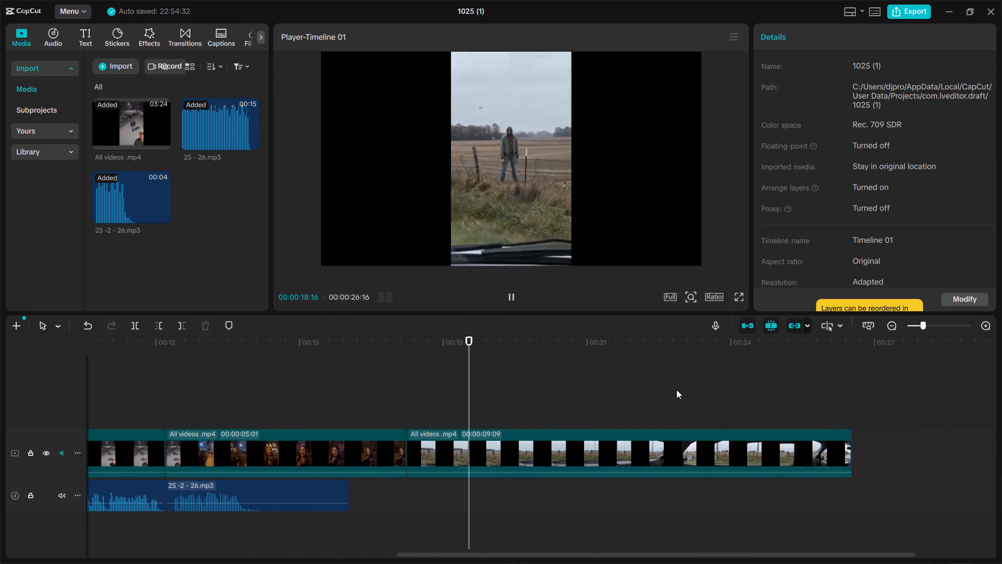
pyautogui.hscroll(-1, 676, 390)
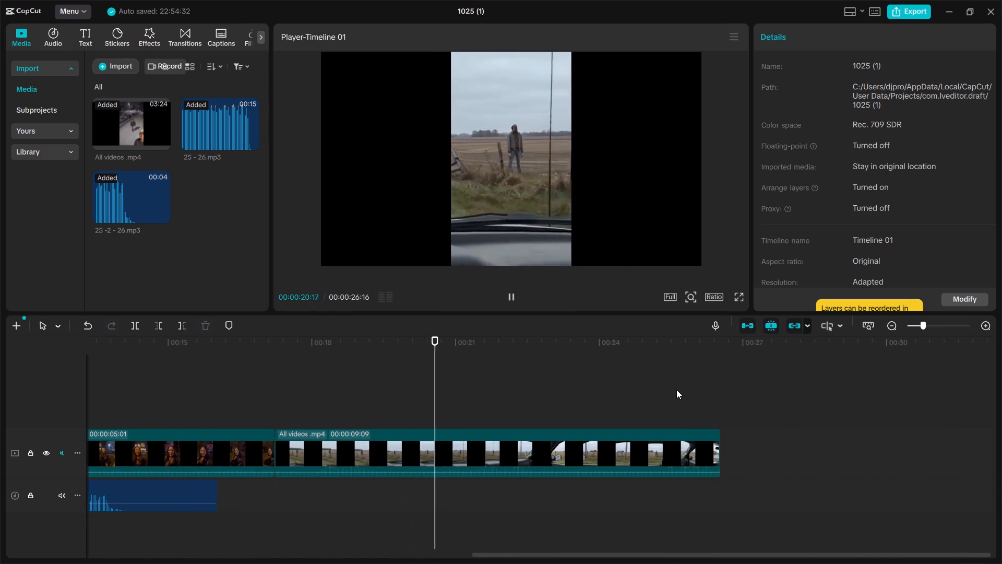
pyautogui.hscroll(-1, 676, 390)
pyautogui.hscroll(1, 676, 390)
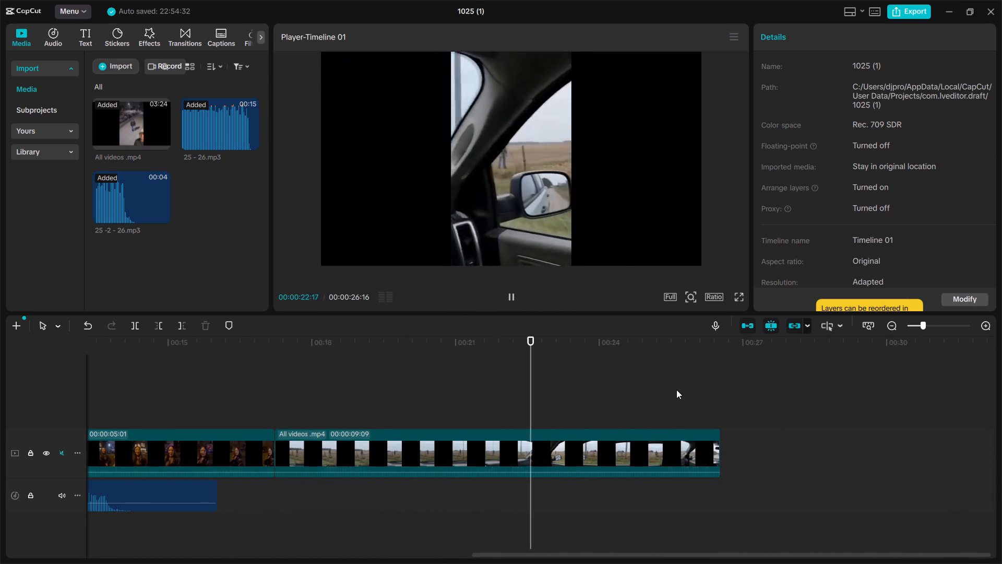
pyautogui.hscroll(1, 676, 390)
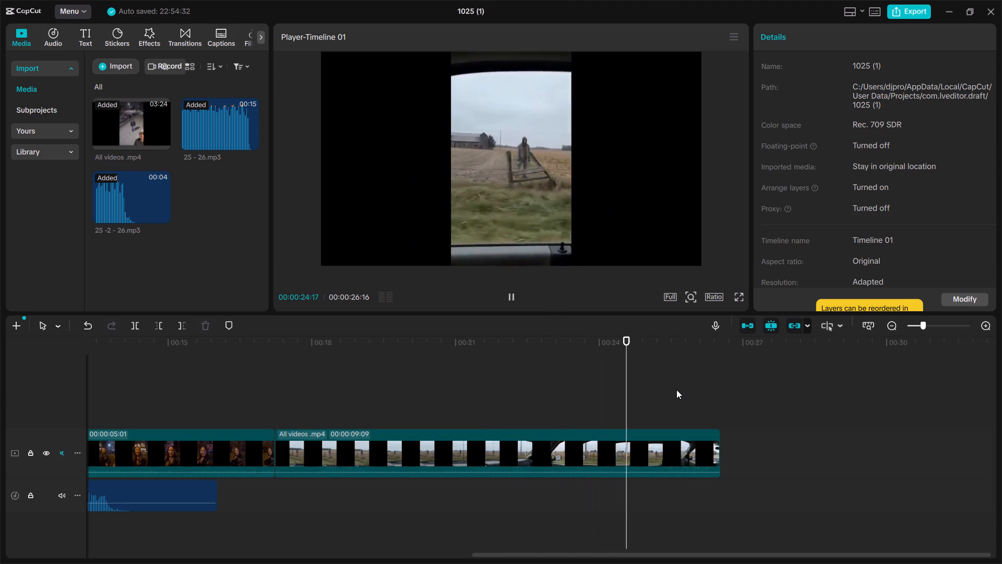
pyautogui.hscroll(1, 676, 390)
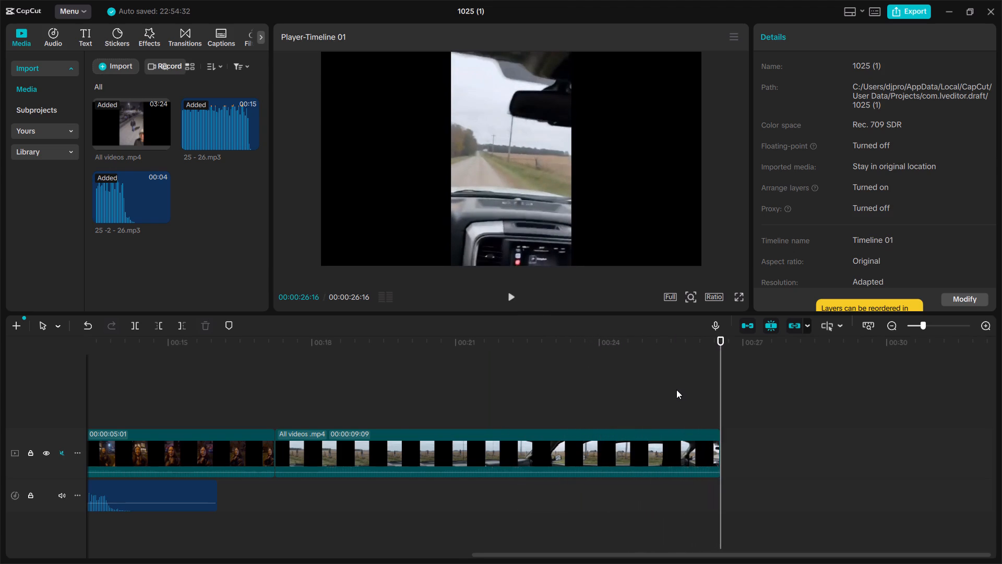
pyautogui.hscroll(7, 676, 390)
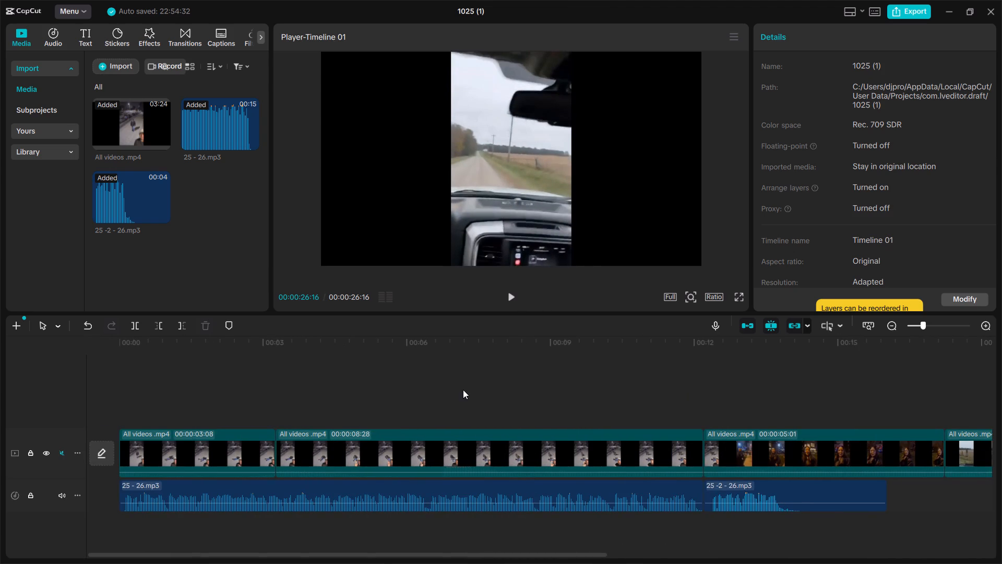
# Export the timeline as an mp4 named final 25 2 videos, and close the sharing options without sharing the video.
pyautogui.click(913, 10)
pyautogui.hscroll(-1, 628, 162)
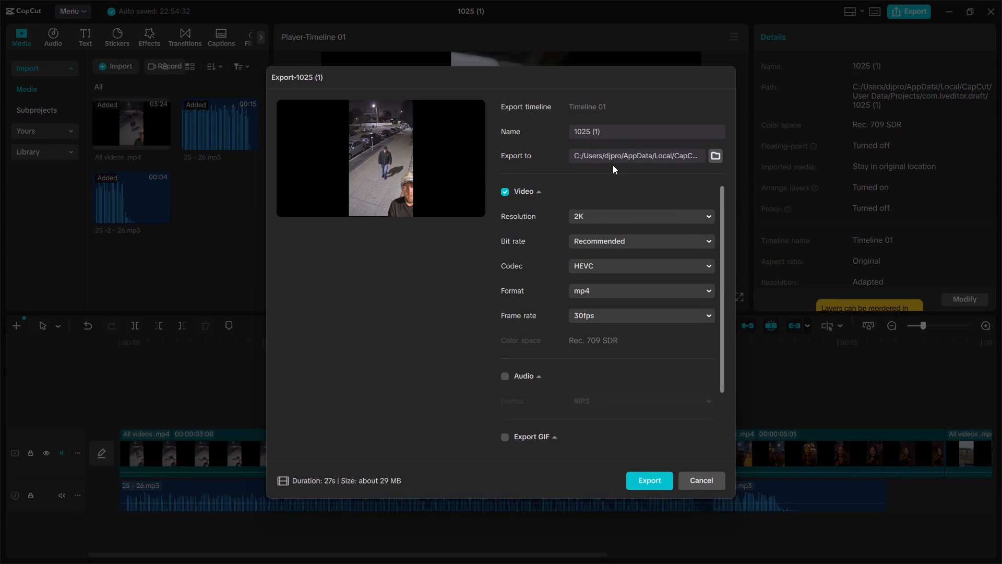
pyautogui.moveTo(612, 131); pyautogui.dragTo(567, 133)
pyautogui.write('final')
pyautogui.press('space')
pyautogui.write('25')
pyautogui.press('space')
pyautogui.write('2 videos')
pyautogui.click(654, 484)
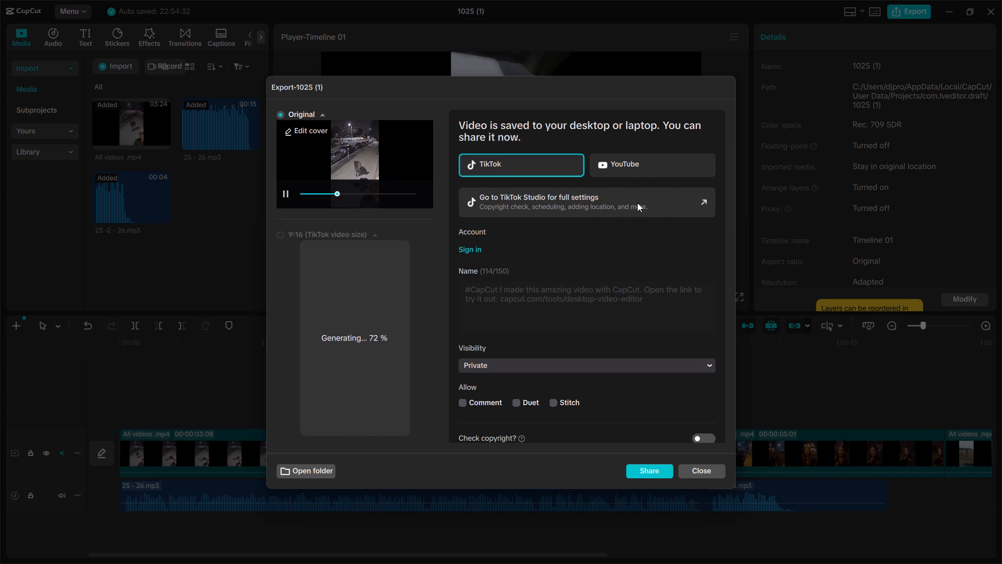
pyautogui.click(646, 167)
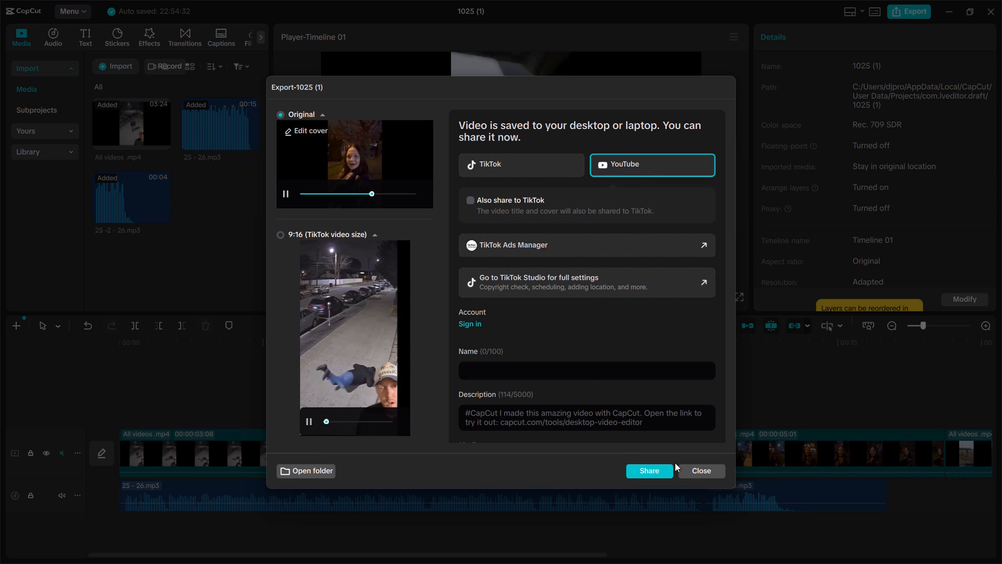
pyautogui.click(703, 465)
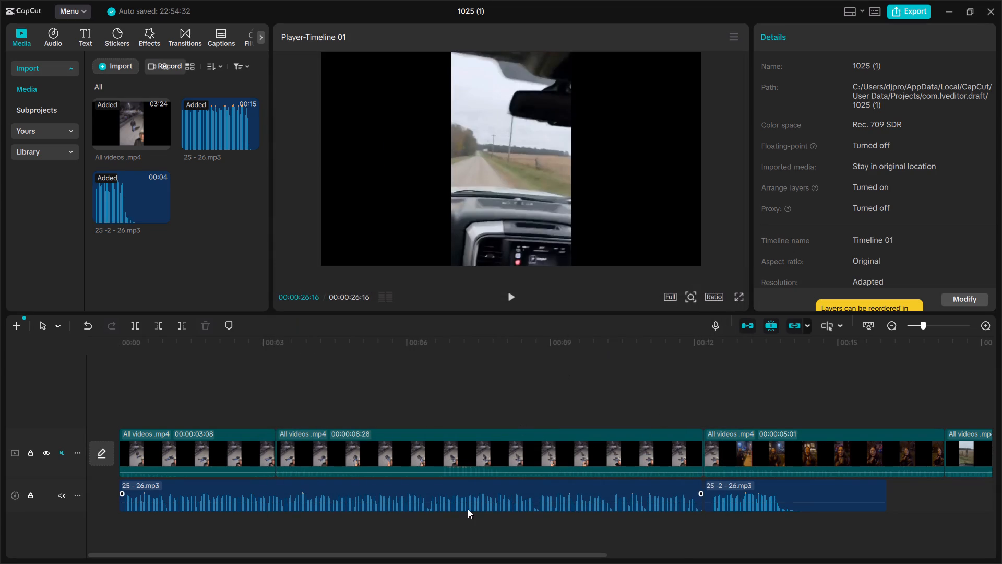
# Switch to File Explorer, look through the Video Output folder for the exported video, and return to CapCut.
pyautogui.press('super+d')
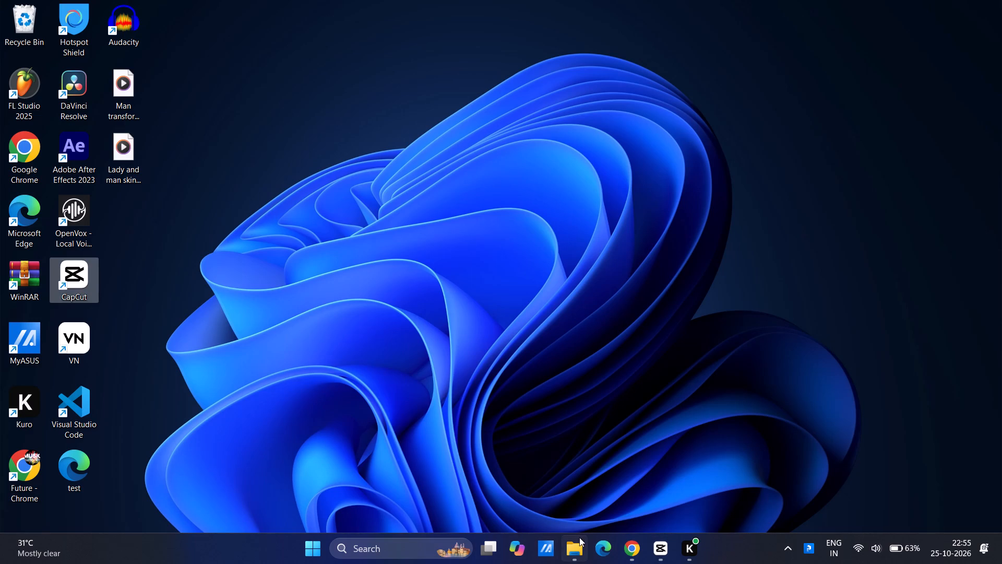
pyautogui.click(573, 557)
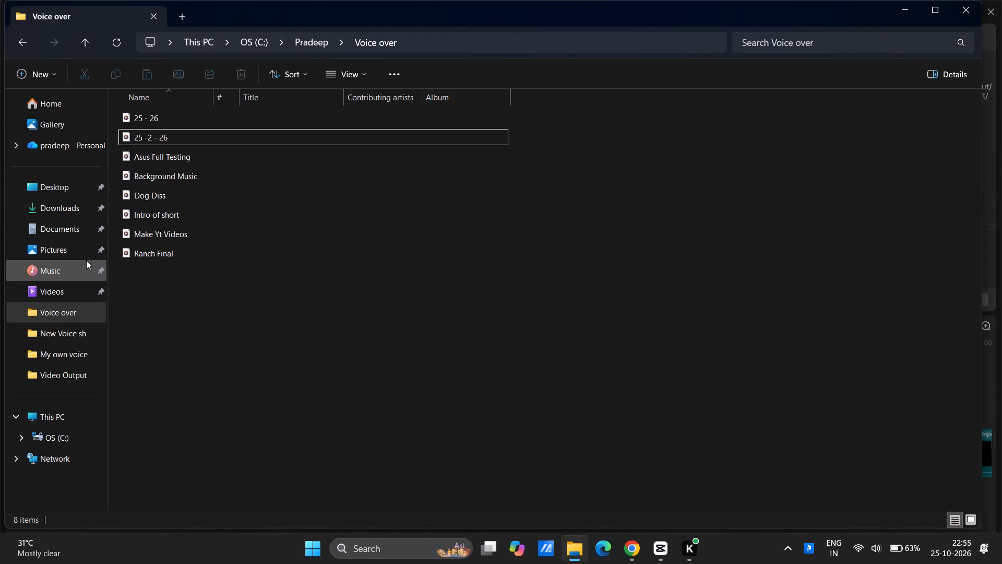
pyautogui.click(71, 374)
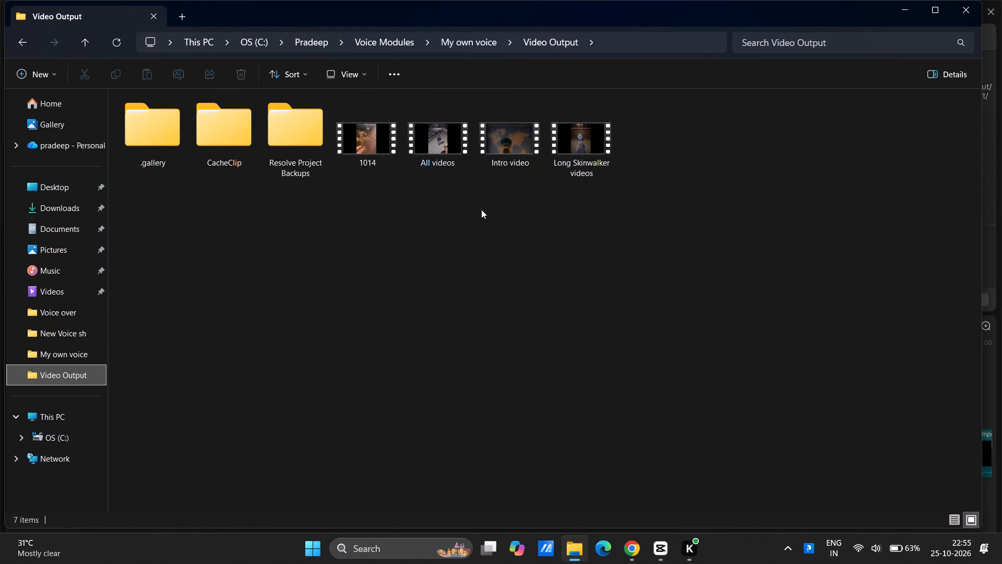
pyautogui.click(454, 208)
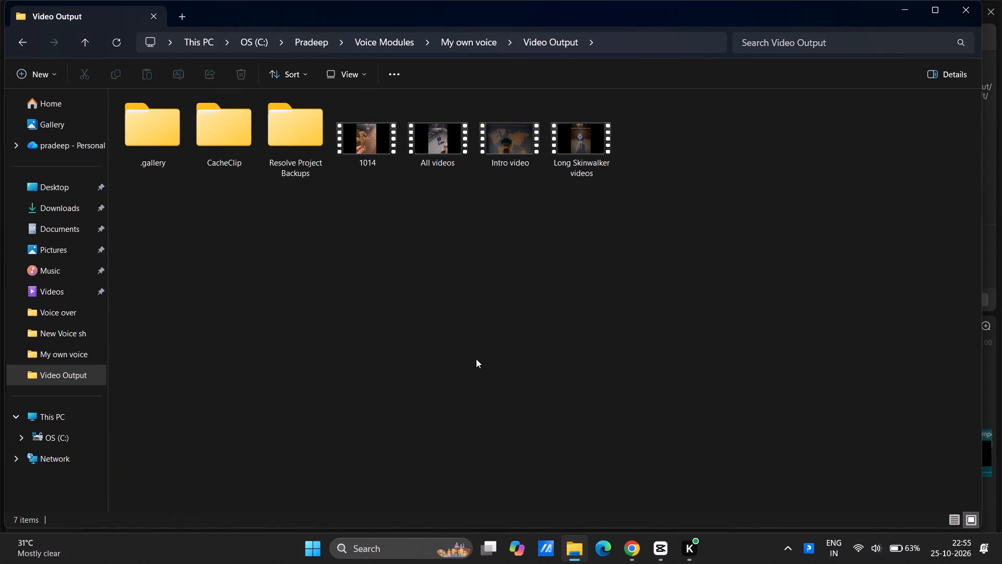
pyautogui.hotkey('alt', 'Tab')
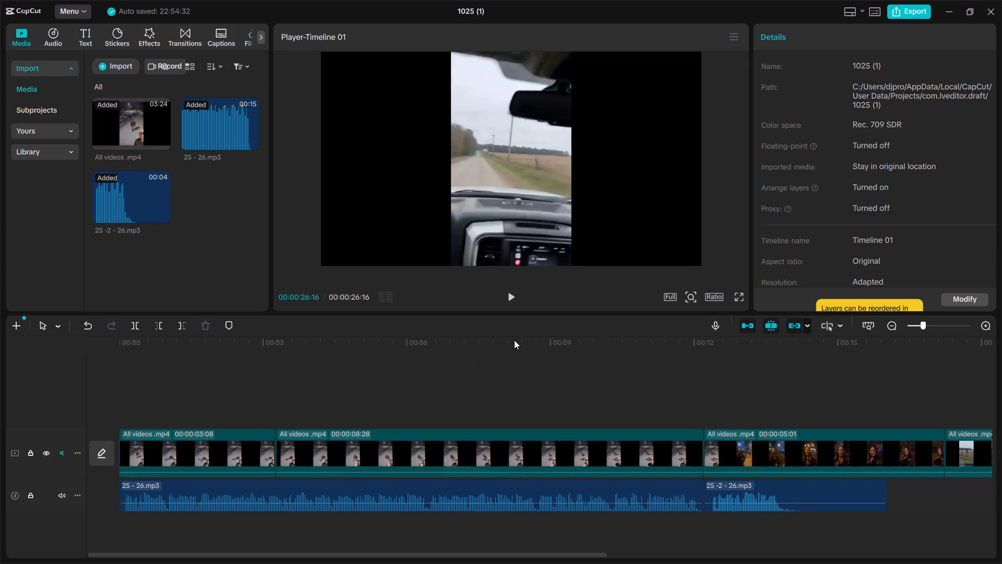
# Return the playhead to the start of the timeline at 00:00:00:00.
pyautogui.hscroll(8, 305, 376)
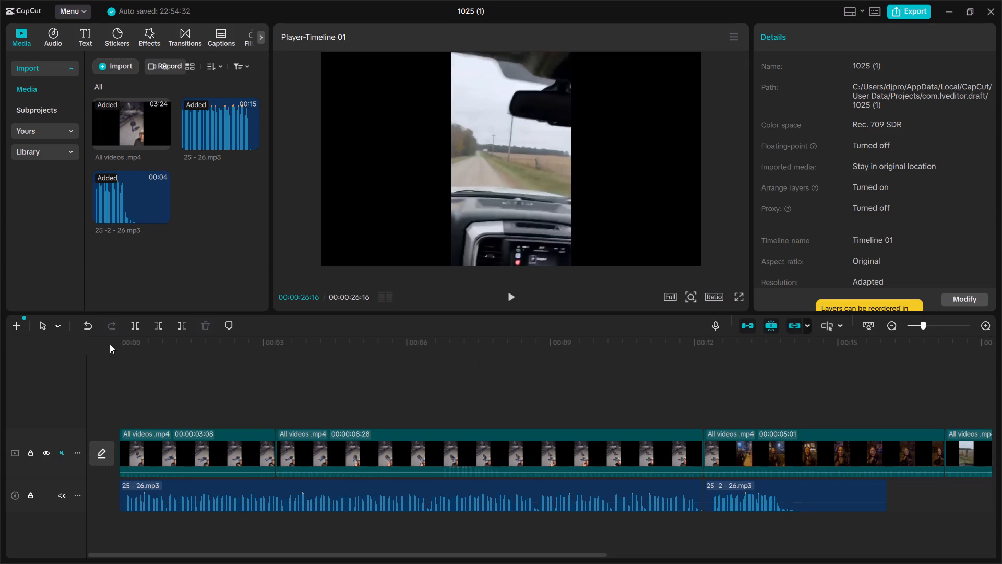
pyautogui.click(119, 344)
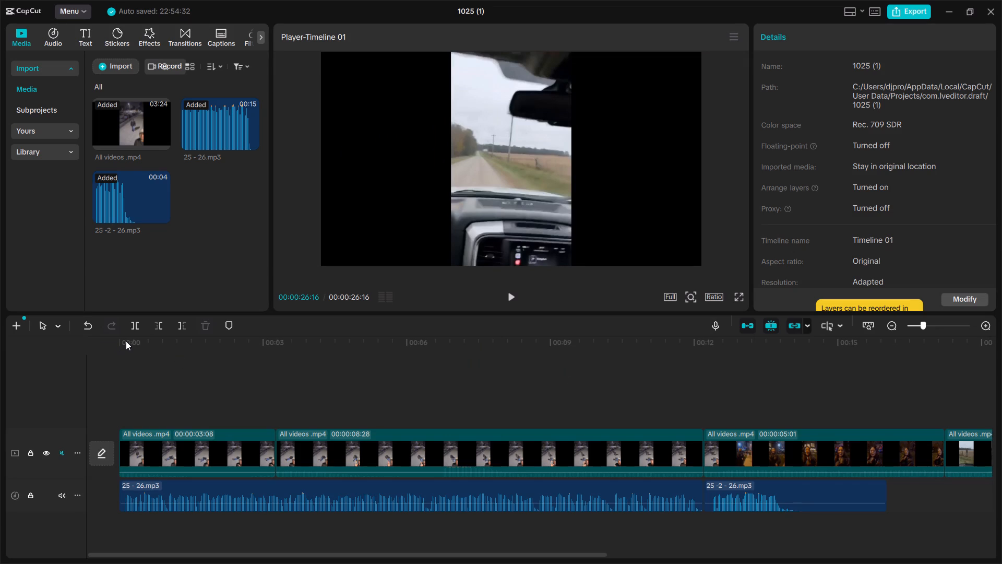
pyautogui.click(126, 341)
pyautogui.moveTo(126, 334); pyautogui.dragTo(104, 337)
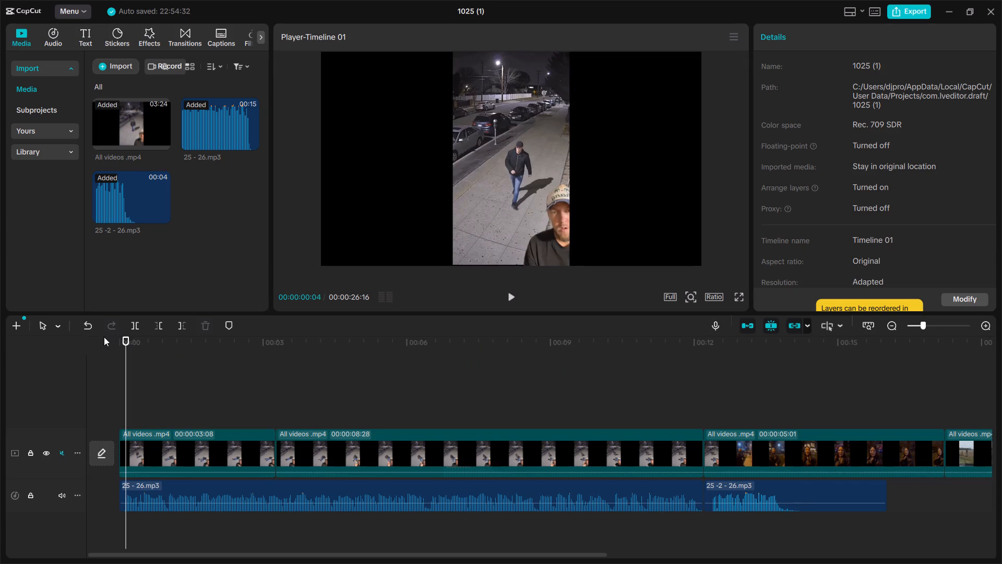
pyautogui.moveTo(124, 336); pyautogui.dragTo(106, 336)
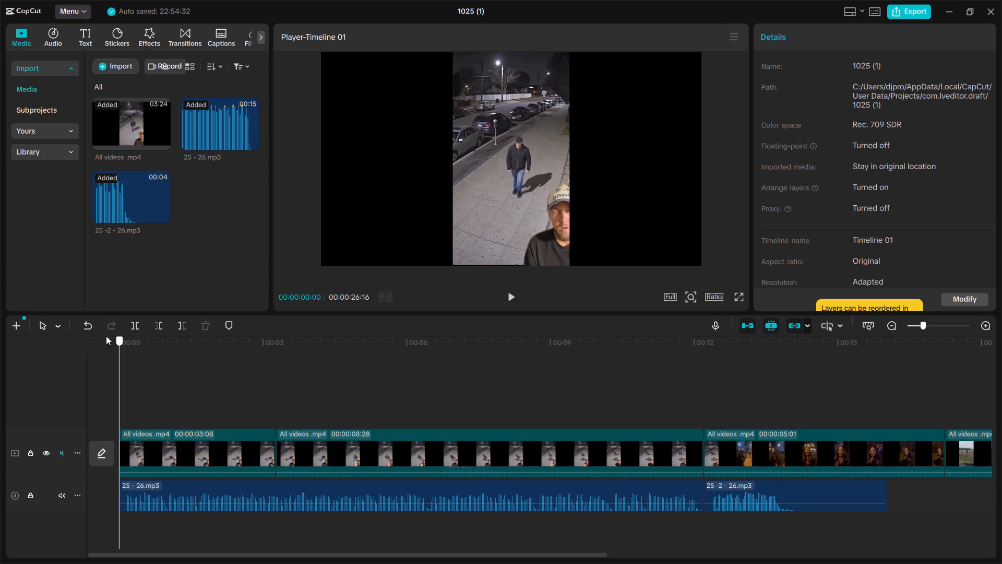
pyautogui.moveTo(106, 336); pyautogui.dragTo(100, 335)
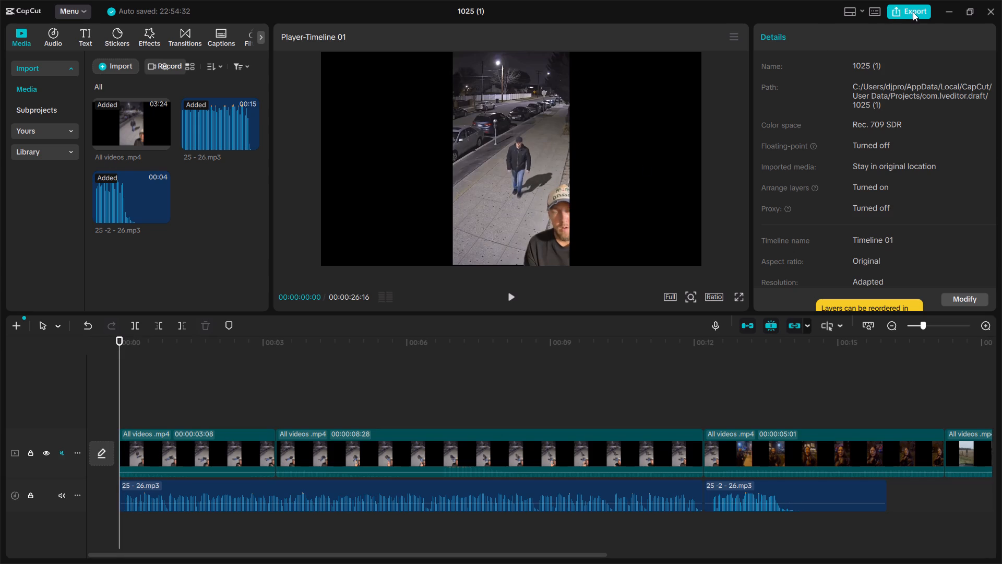
# Start another export of the timeline and name it final videos of 2 clips.
pyautogui.click(913, 12)
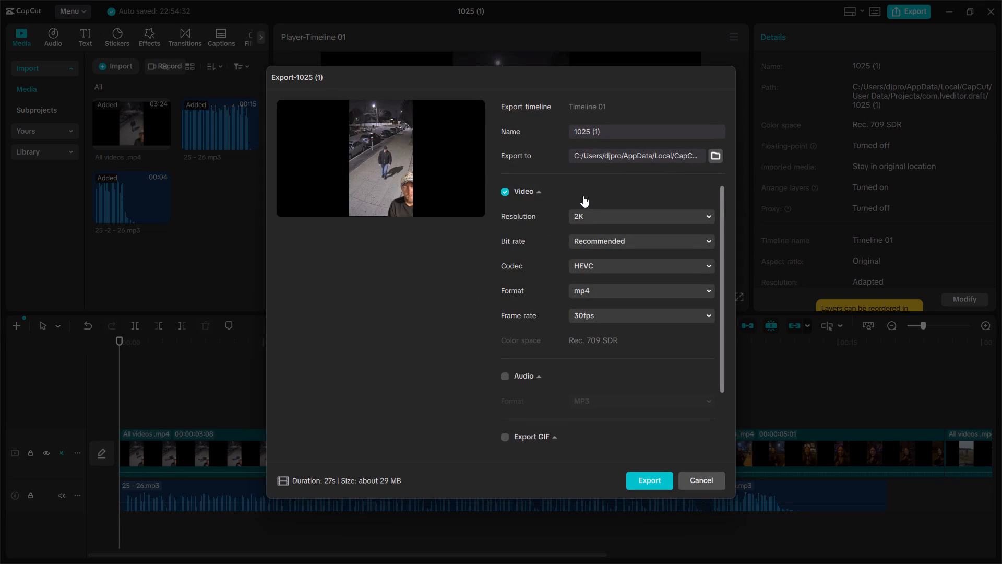
pyautogui.moveTo(608, 132); pyautogui.dragTo(568, 127)
pyautogui.write('final videos')
pyautogui.press('space')
pyautogui.write('of 2')
pyautogui.press('space')
pyautogui.write('clips')
# Open the resolution choices for the video export.
pyautogui.click(597, 216)
pyautogui.click(602, 221)
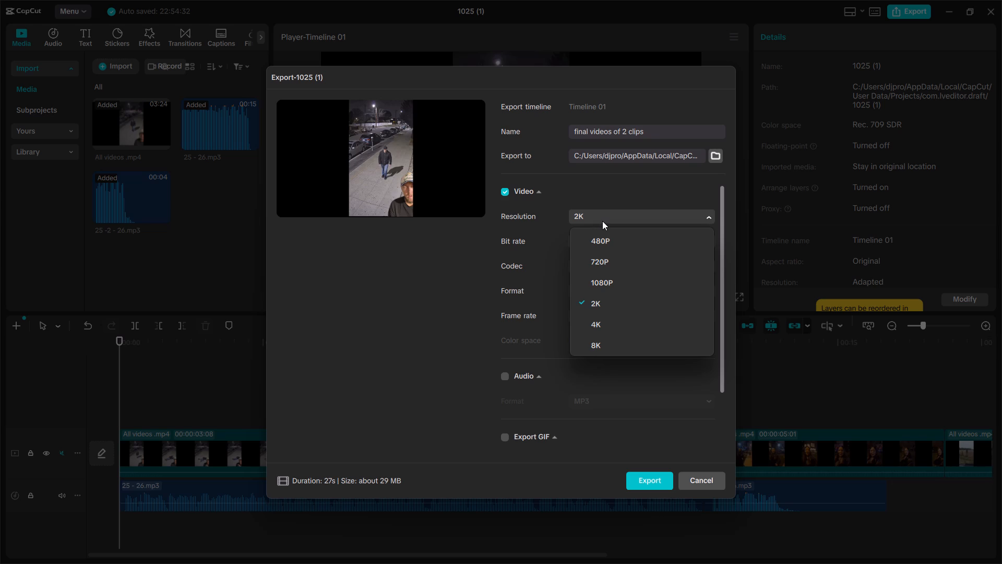